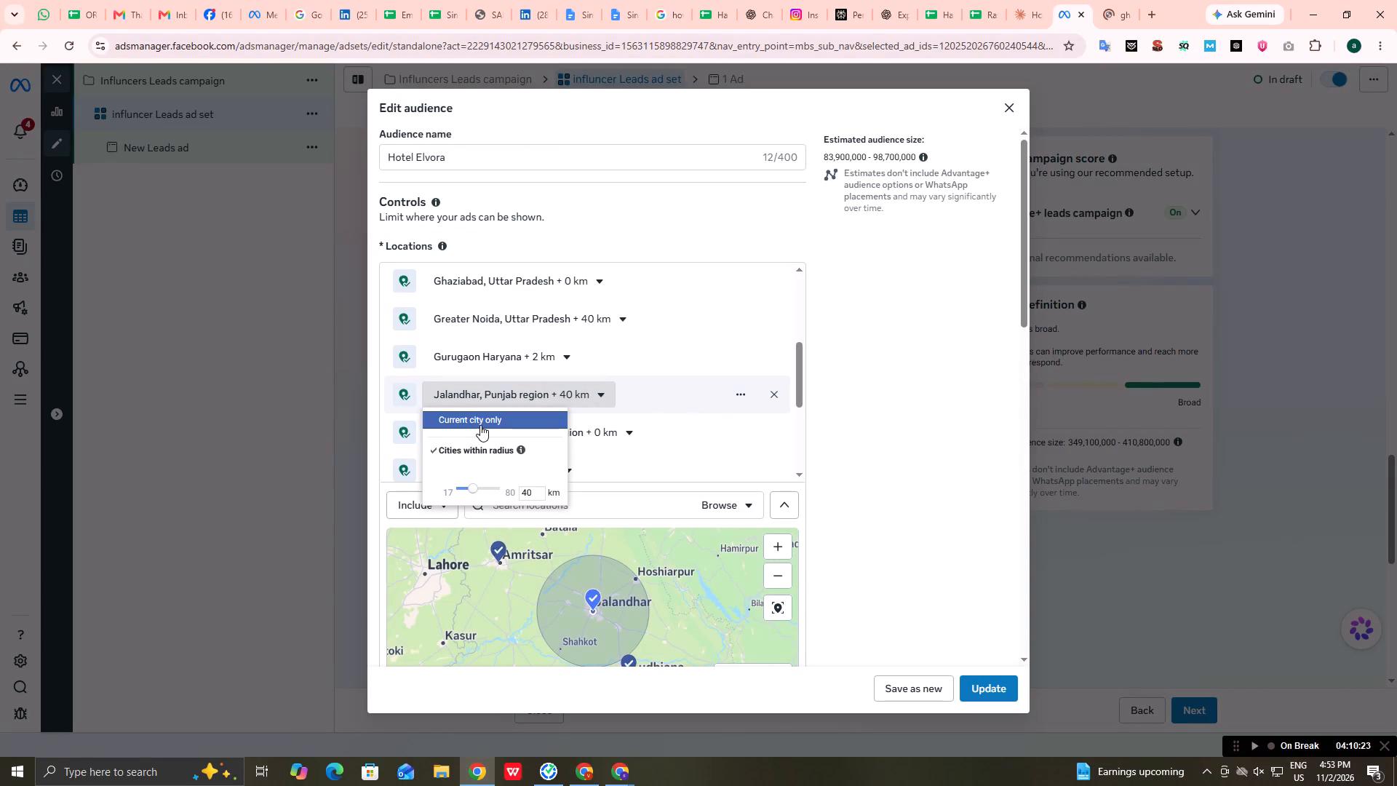
Restrict the Jalandhar, Punjab region location to the current city only.
left_click(480, 425)
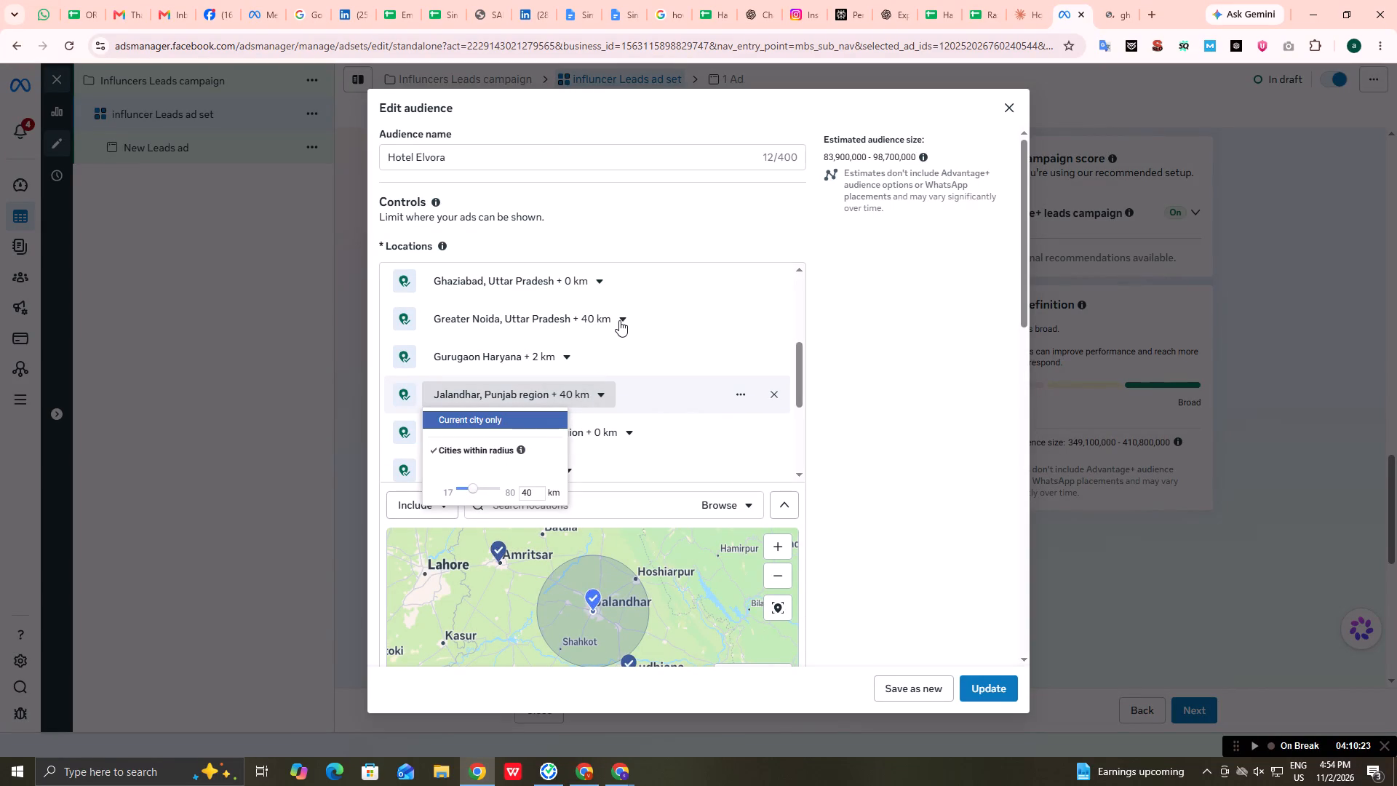
Restrict the Greater Noida, Uttar Pradesh location to the current city only.
left_click(620, 319)
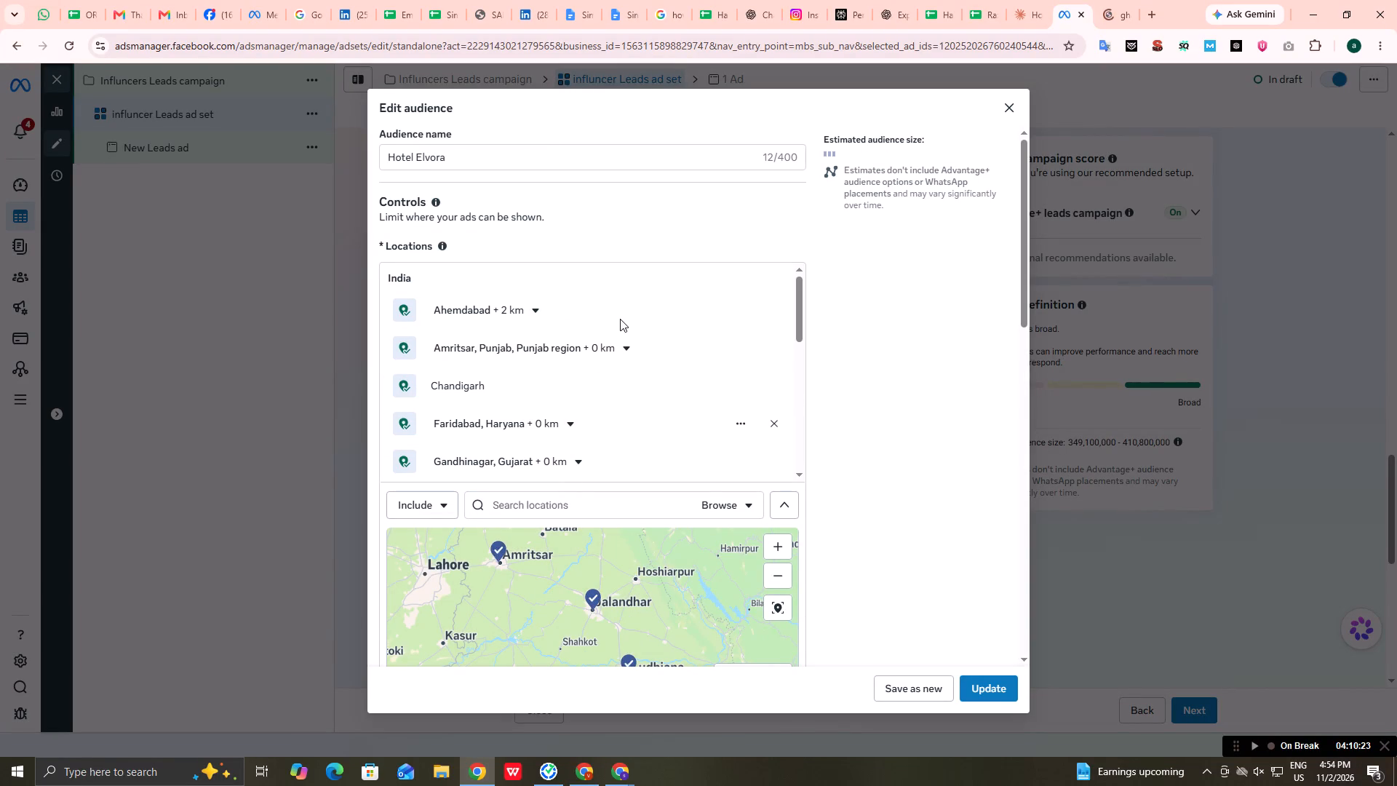
scroll(538, 348, "up", 1)
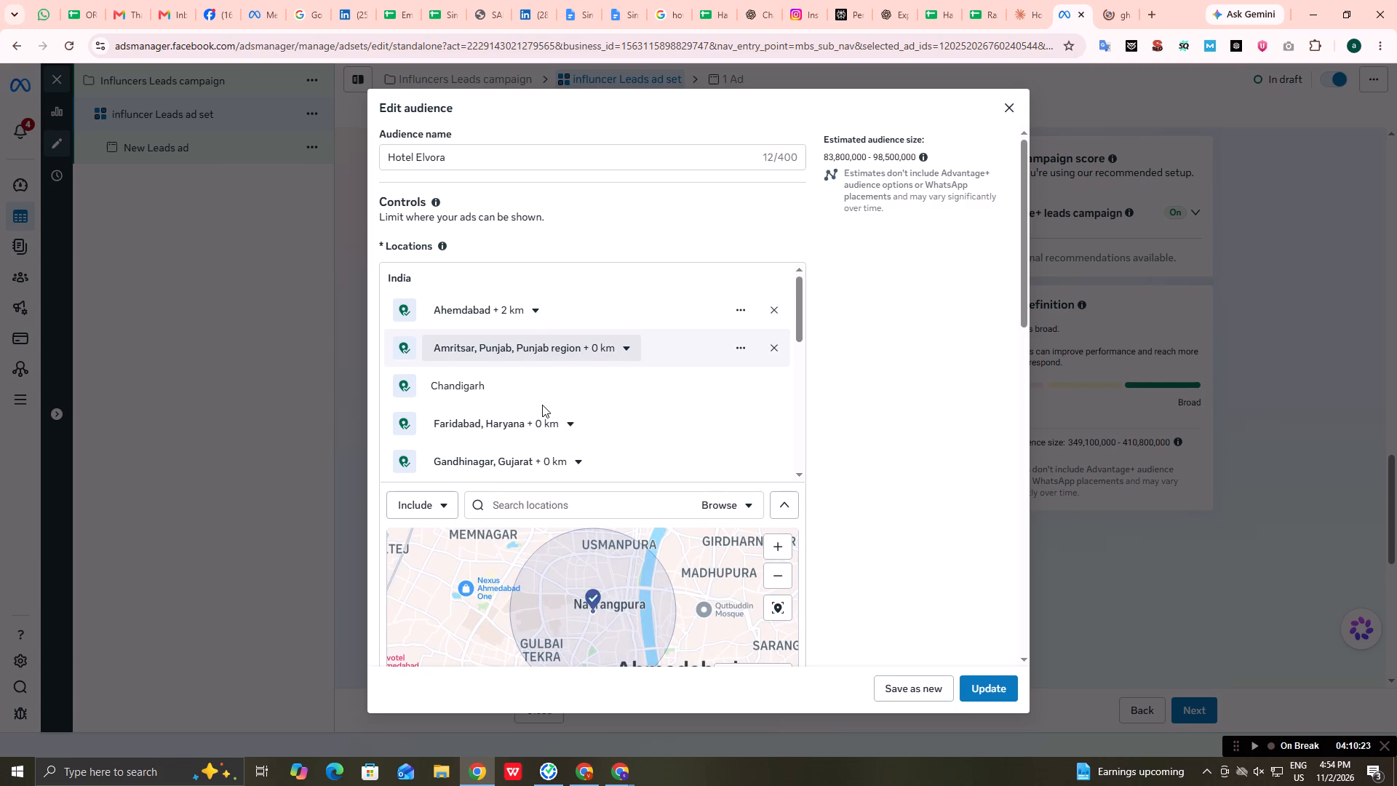
scroll(544, 410, "up", 3)
scroll(544, 410, "down", 1)
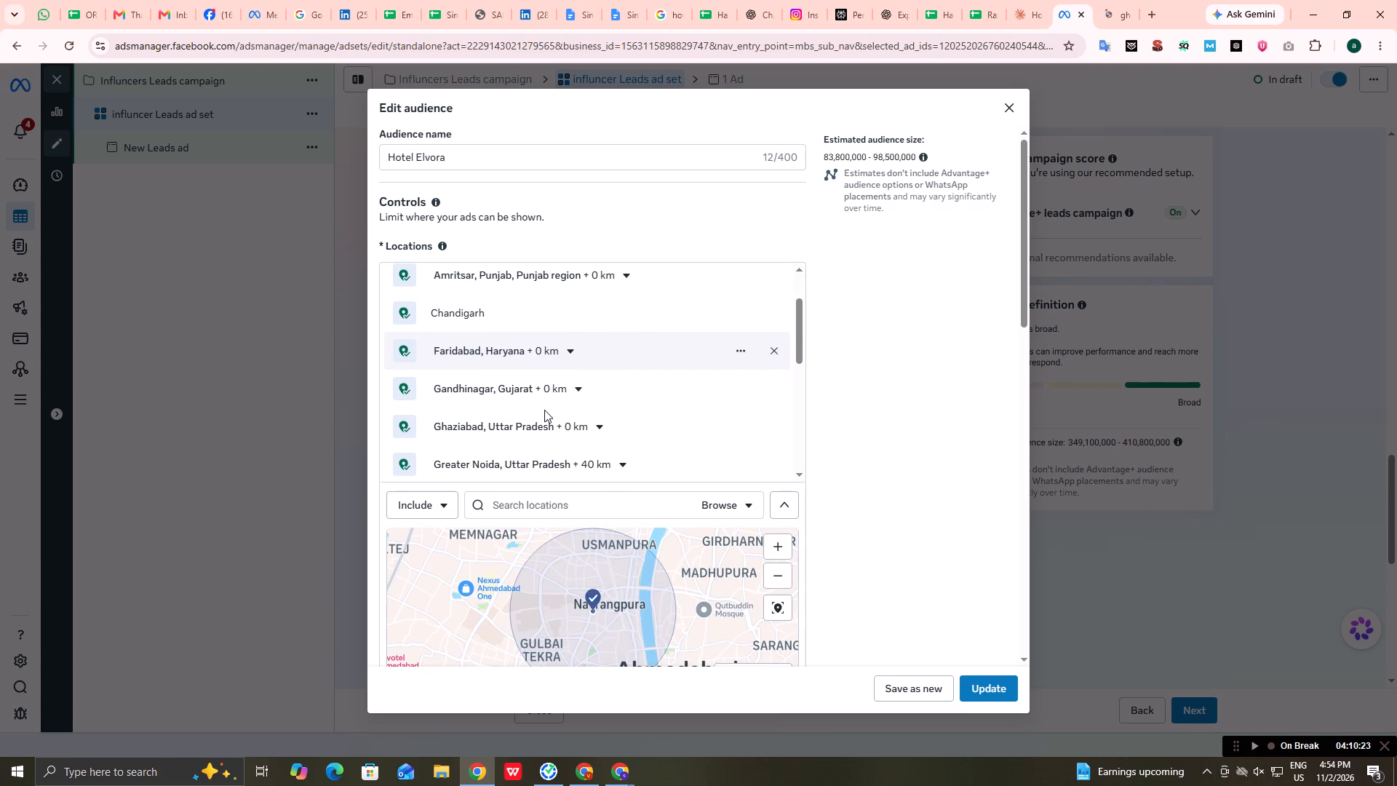
scroll(544, 410, "down", 1)
left_click(620, 389)
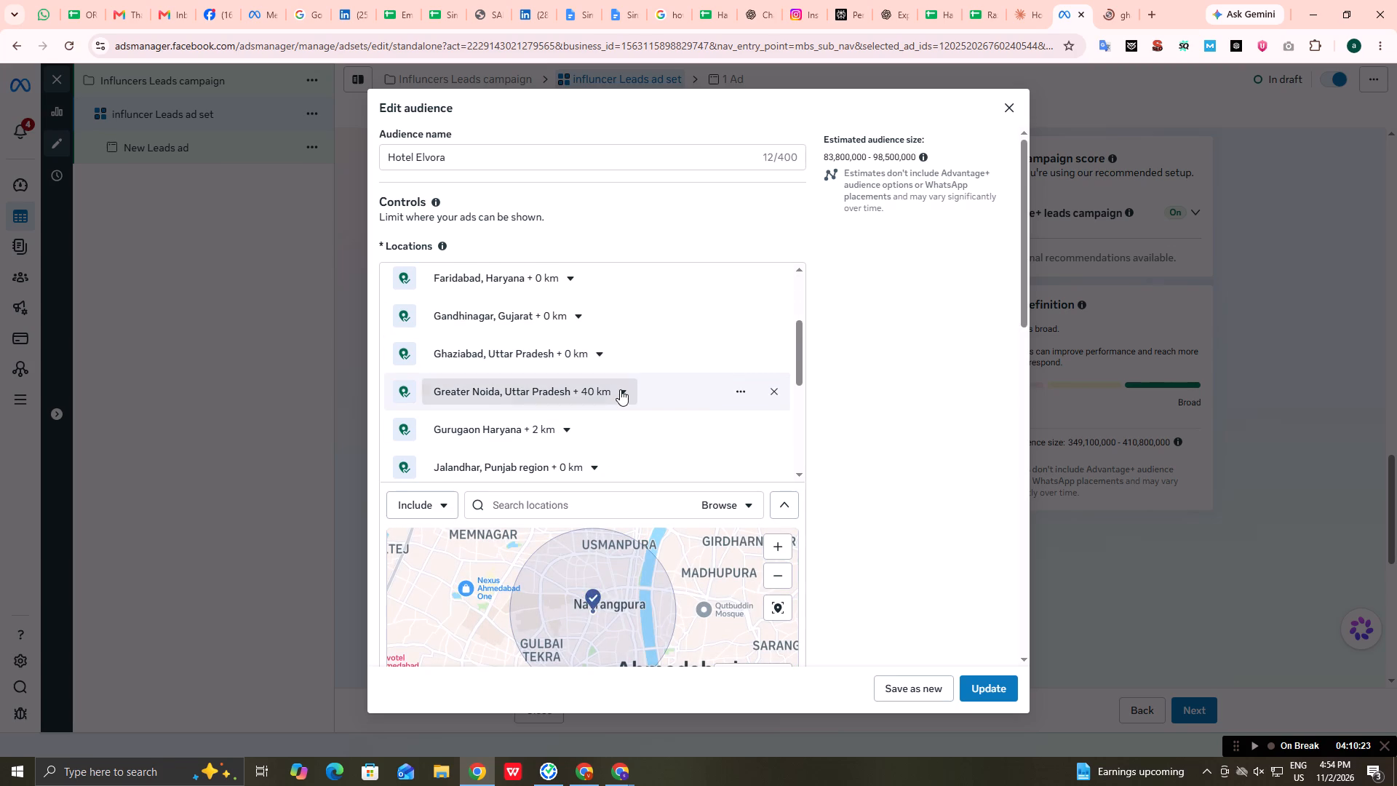
left_click(465, 410)
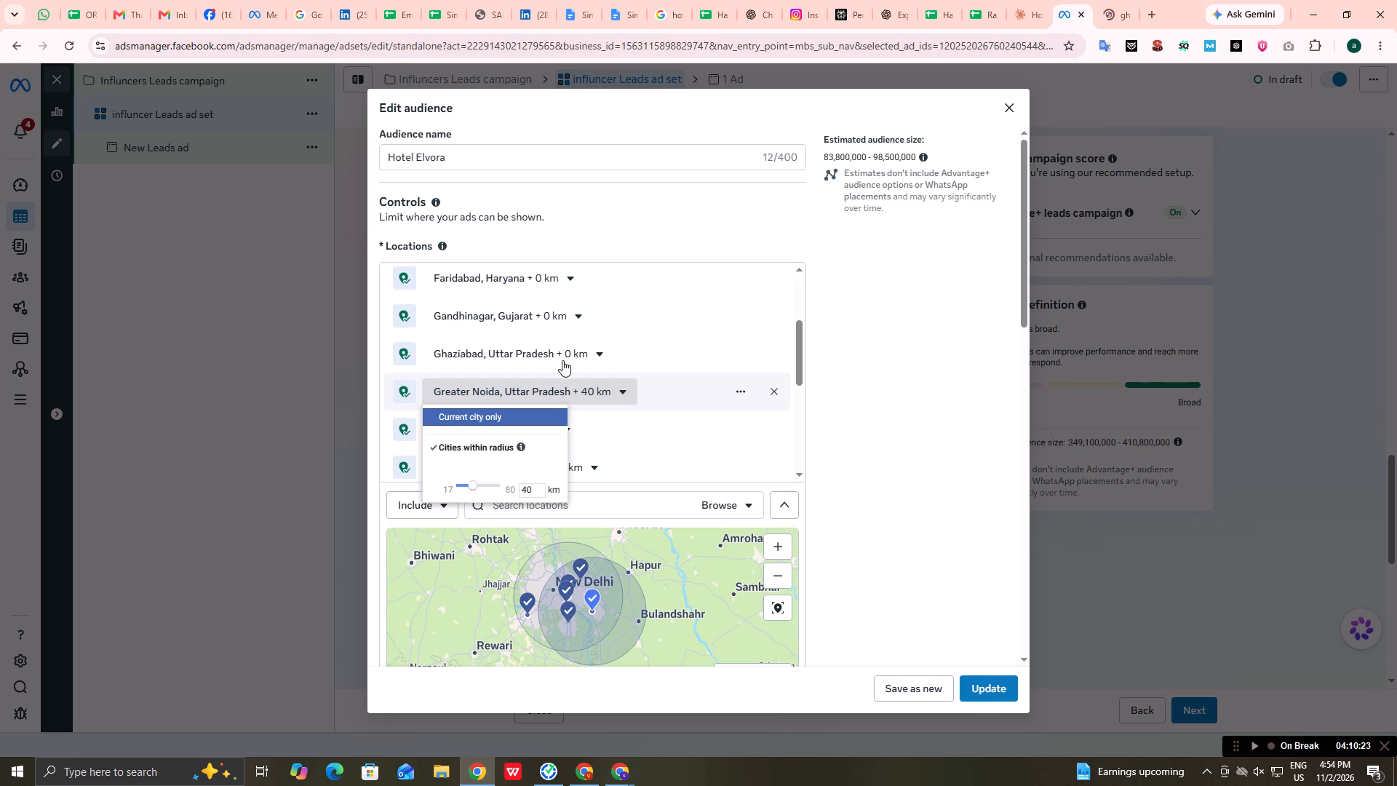
Restrict the Vadodara, Gujarat location to the current city only.
scroll(562, 360, "down", 5)
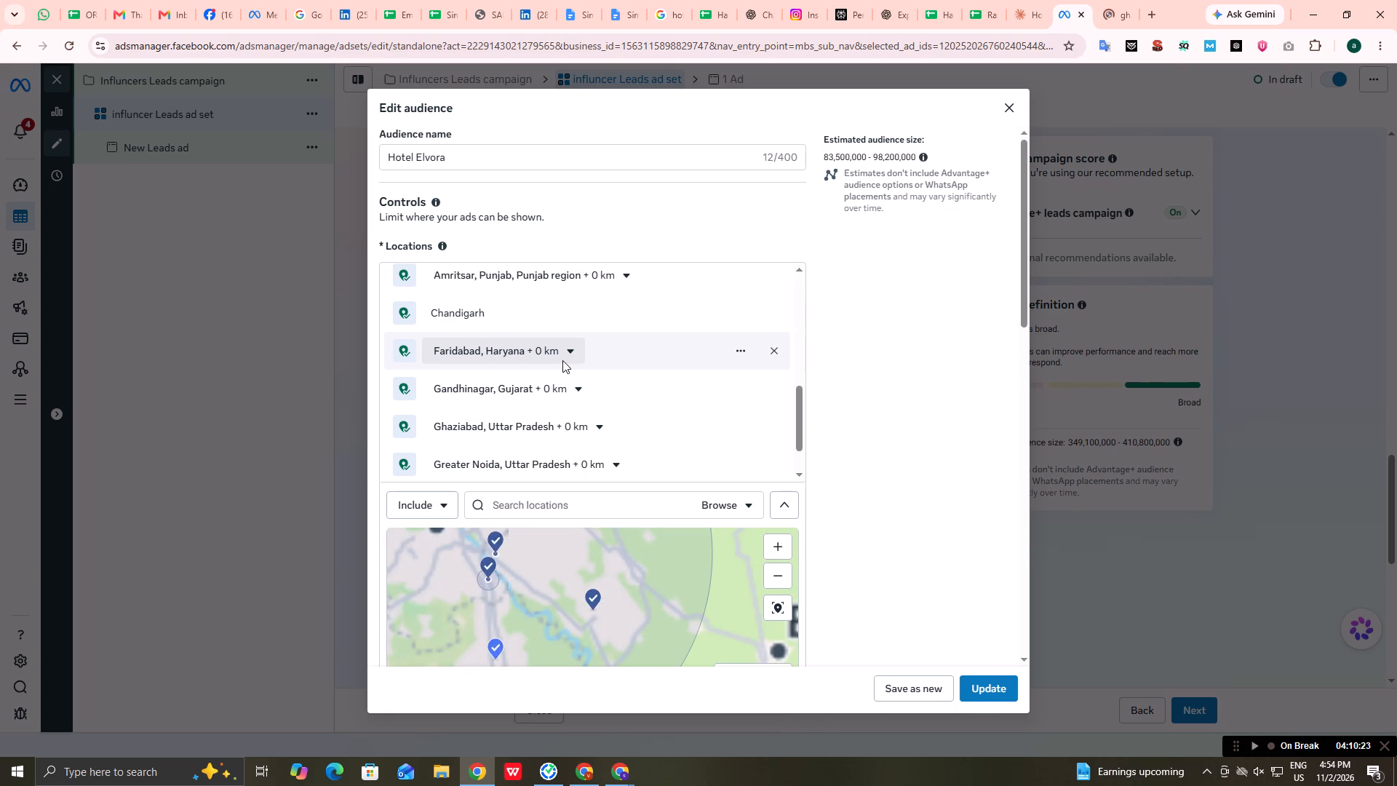
scroll(562, 360, "down", 3)
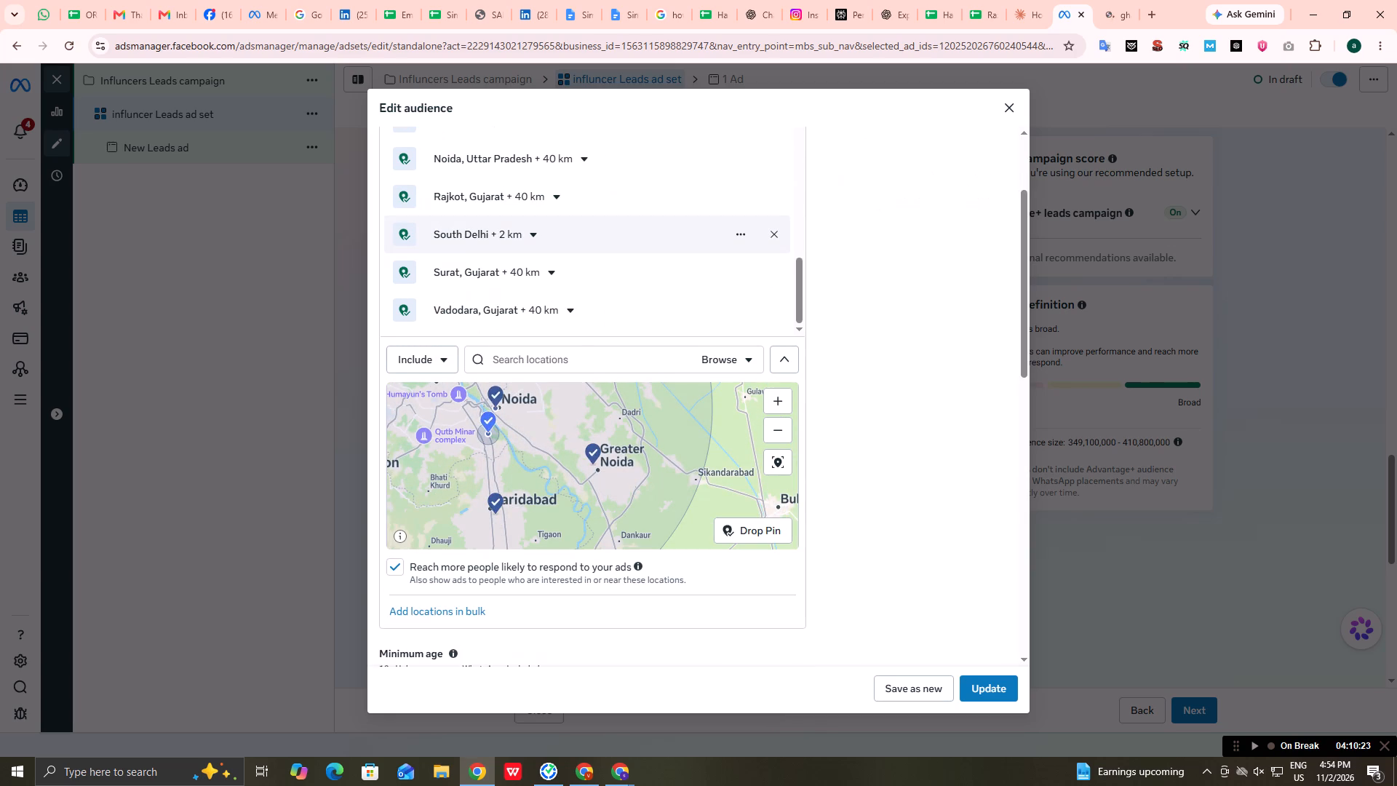
left_click(570, 311)
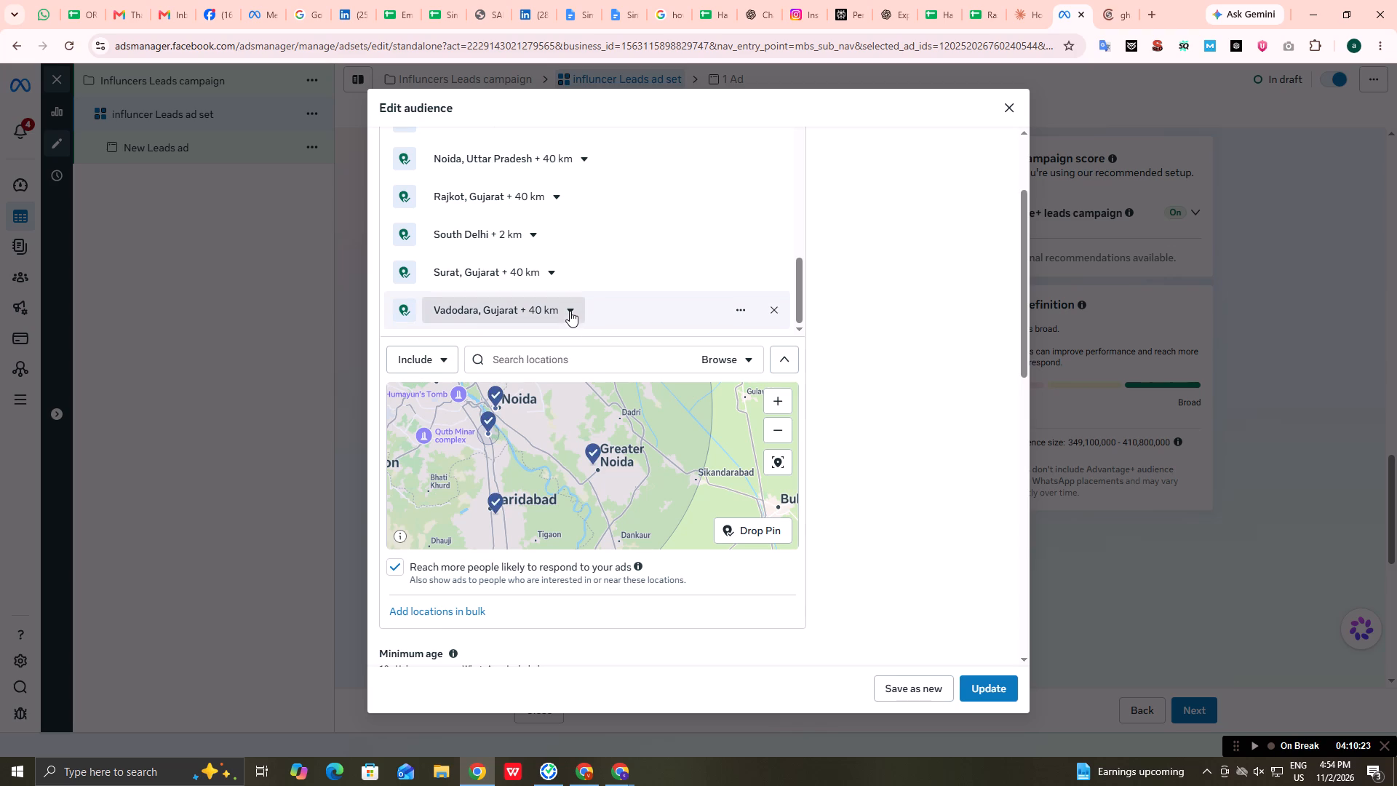
left_click(491, 336)
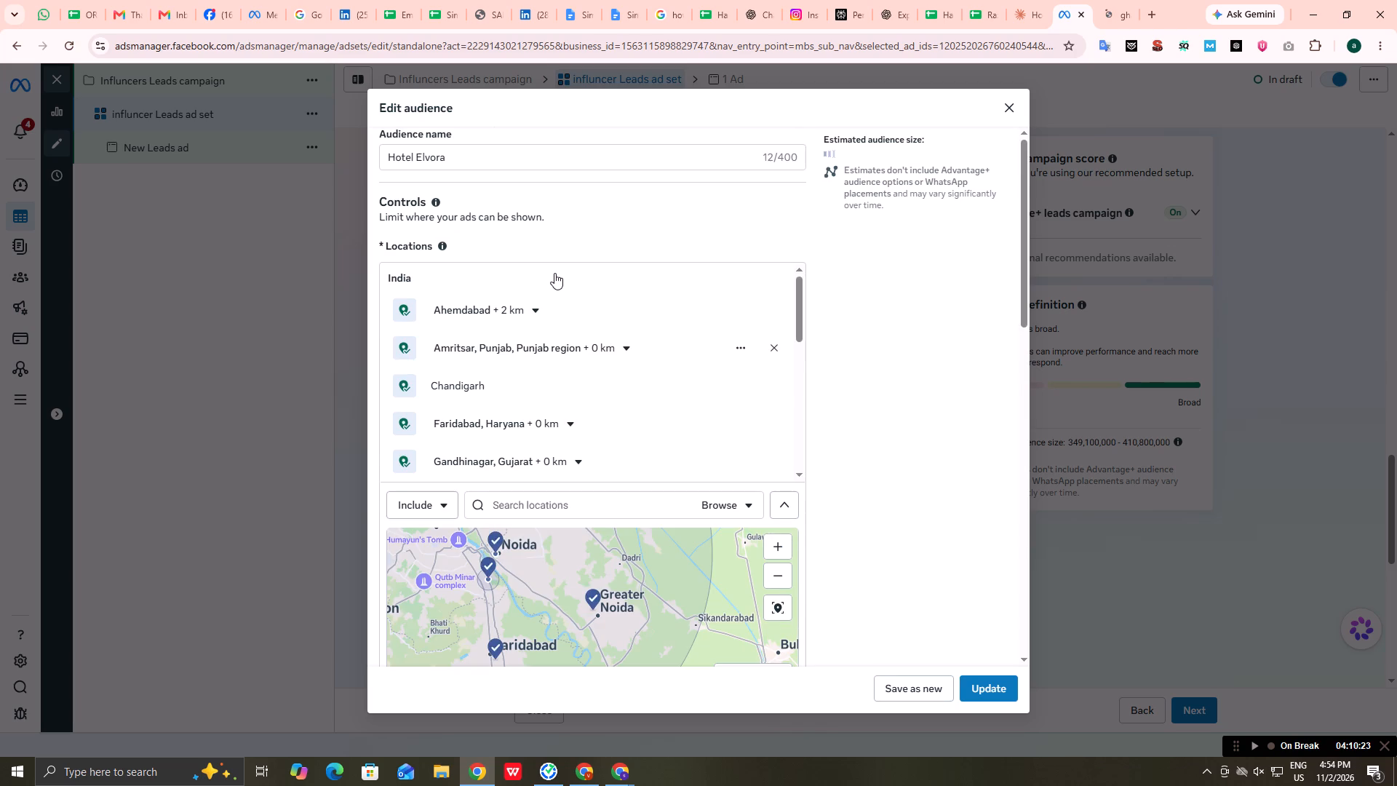
Restrict the Surat, Gujarat location to the current city only.
scroll(557, 430, "down", 6)
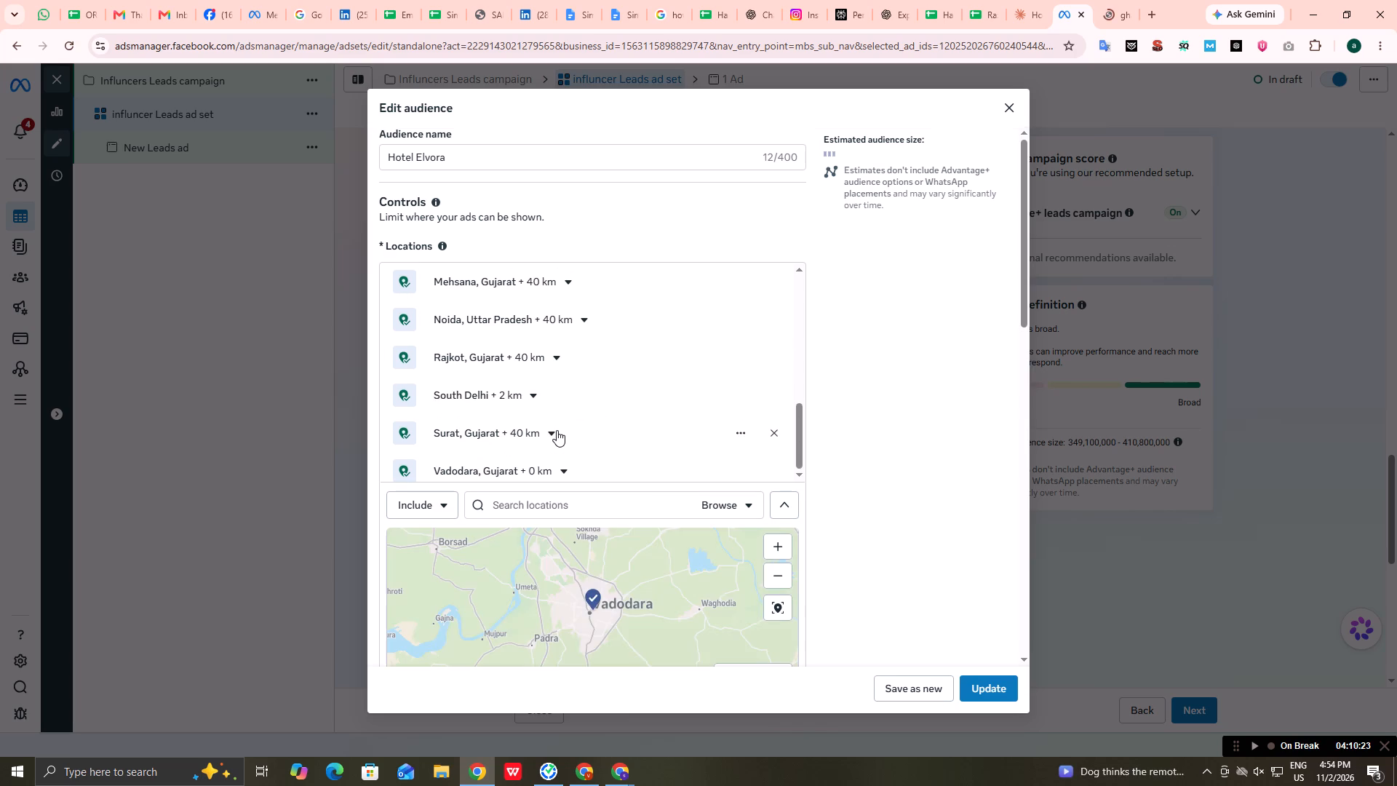
left_click(544, 430)
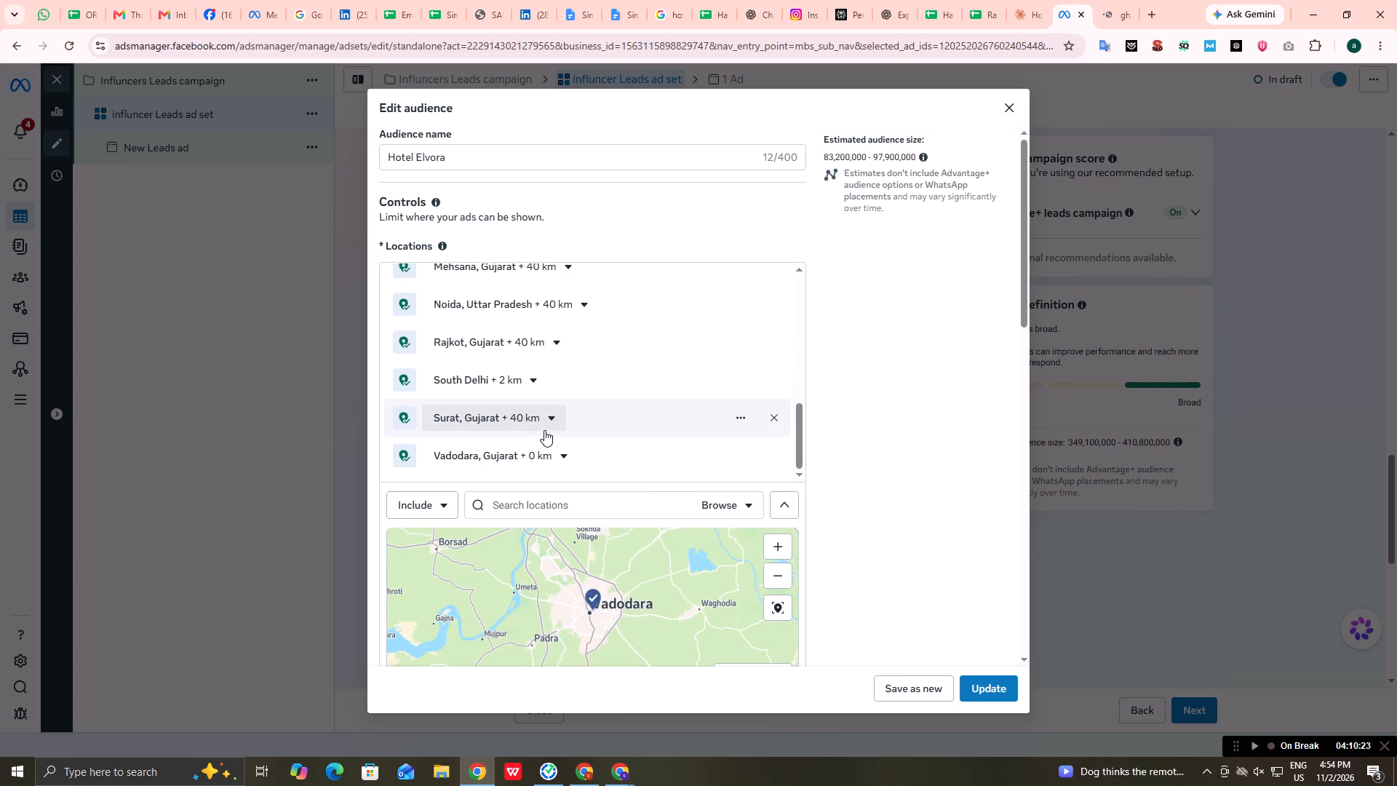
left_click(450, 437)
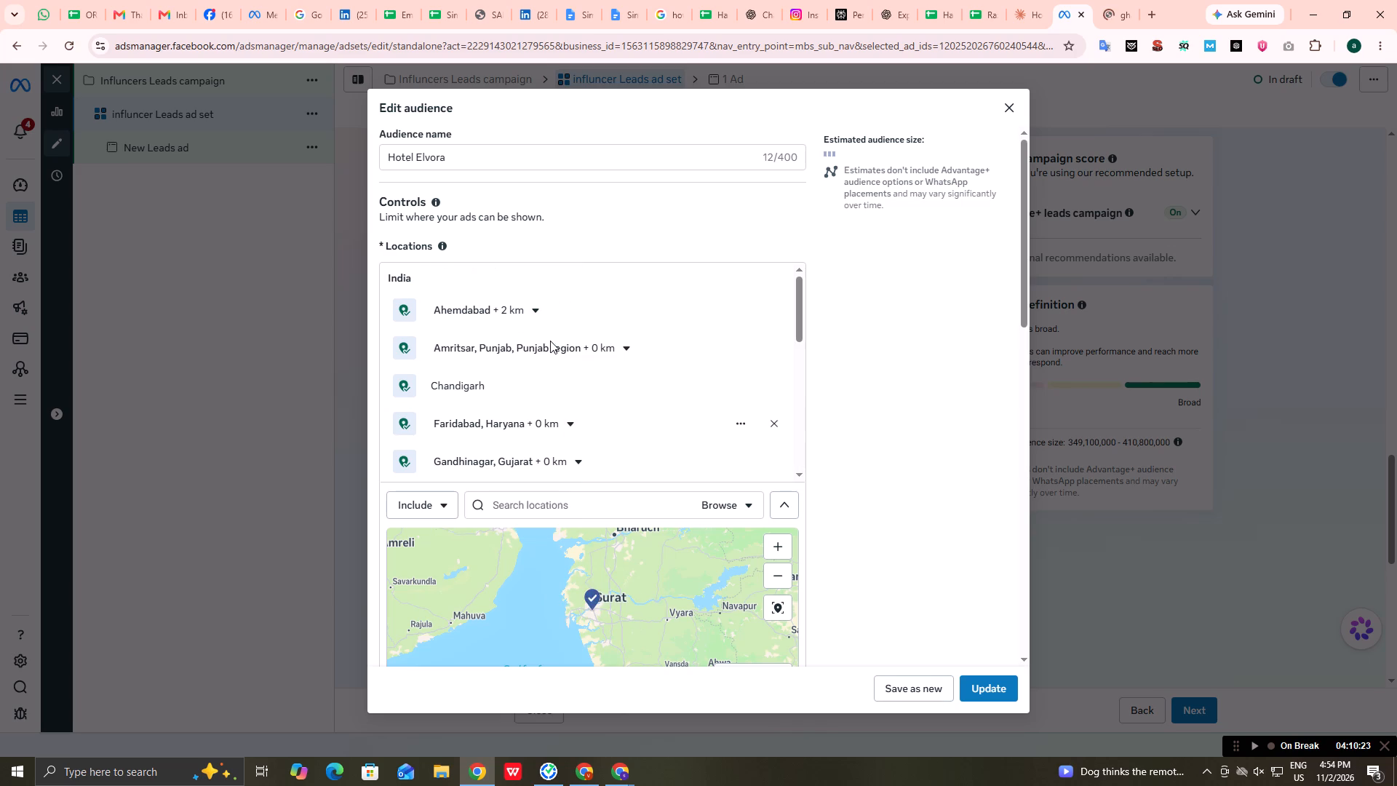
Restrict the Rajkot, Gujarat location to the current city only.
scroll(550, 415, "up", 1)
scroll(550, 415, "down", 1)
scroll(550, 415, "up", 1)
scroll(550, 415, "down", 2)
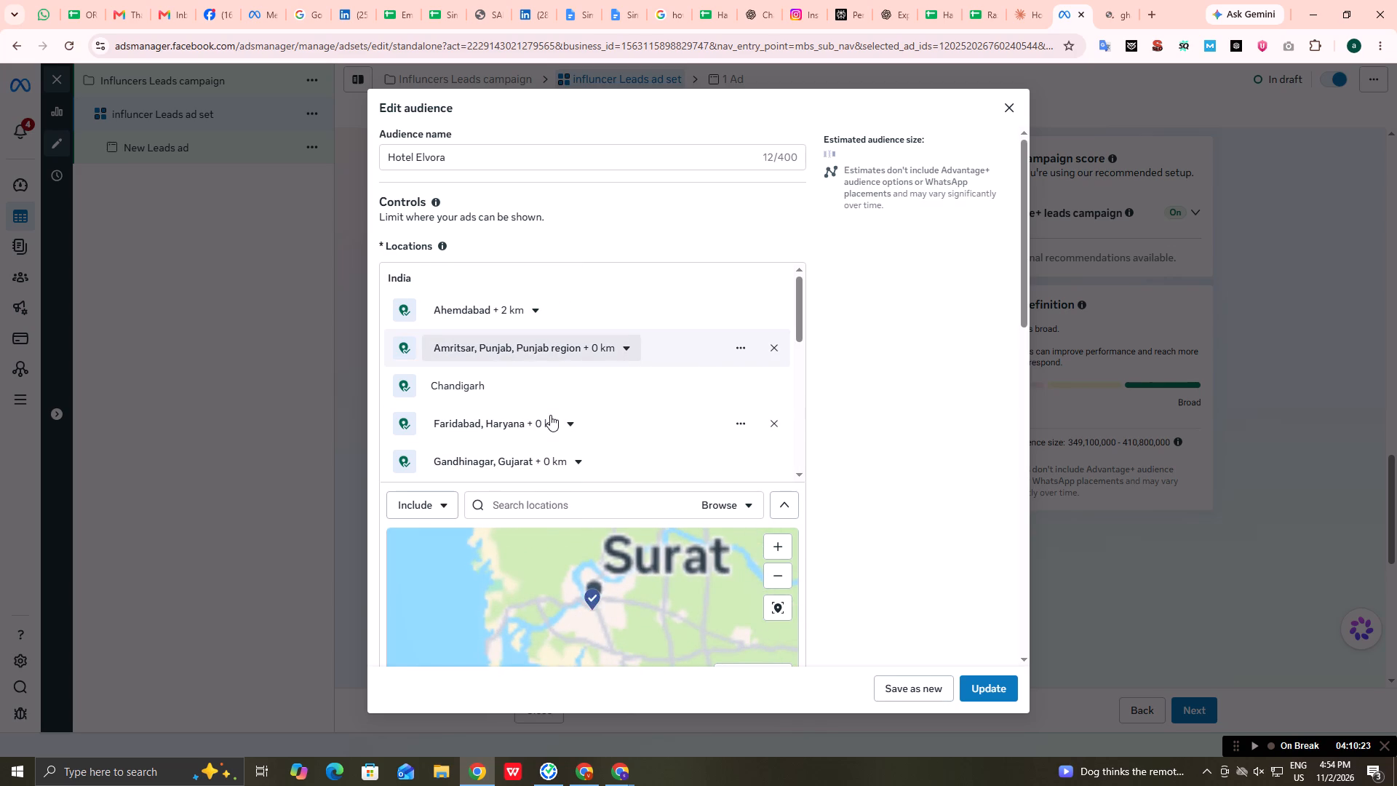
scroll(550, 415, "down", 9)
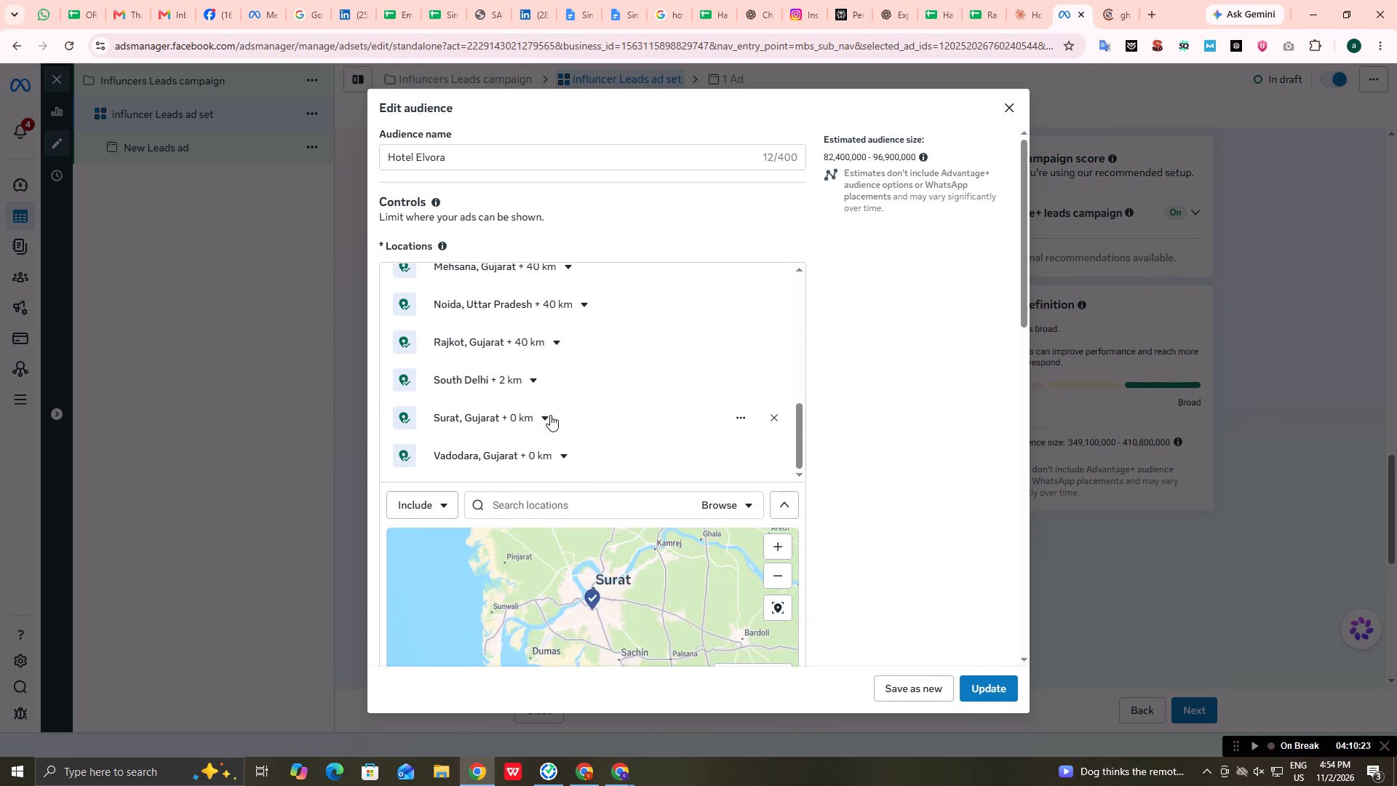
left_click(548, 346)
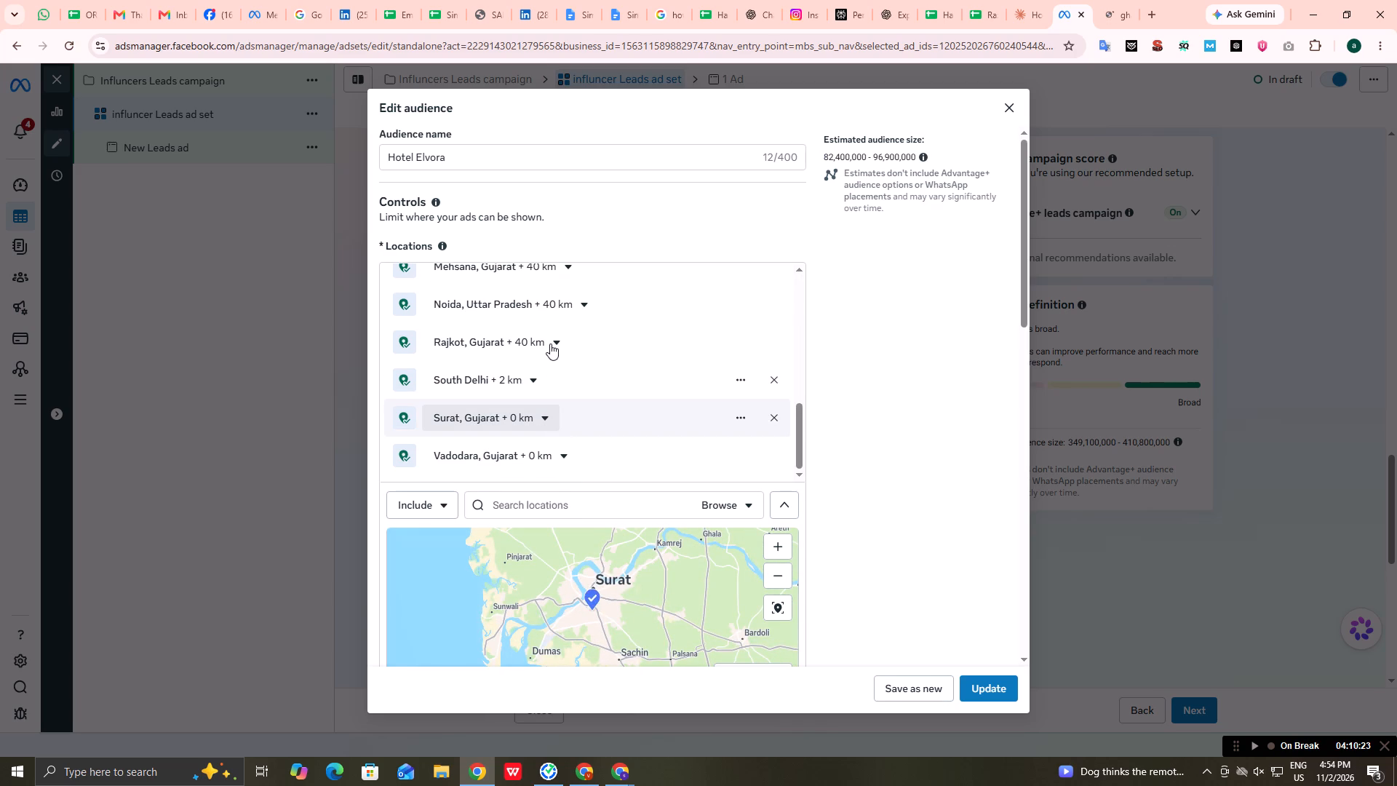
left_click(553, 343)
left_click(488, 362)
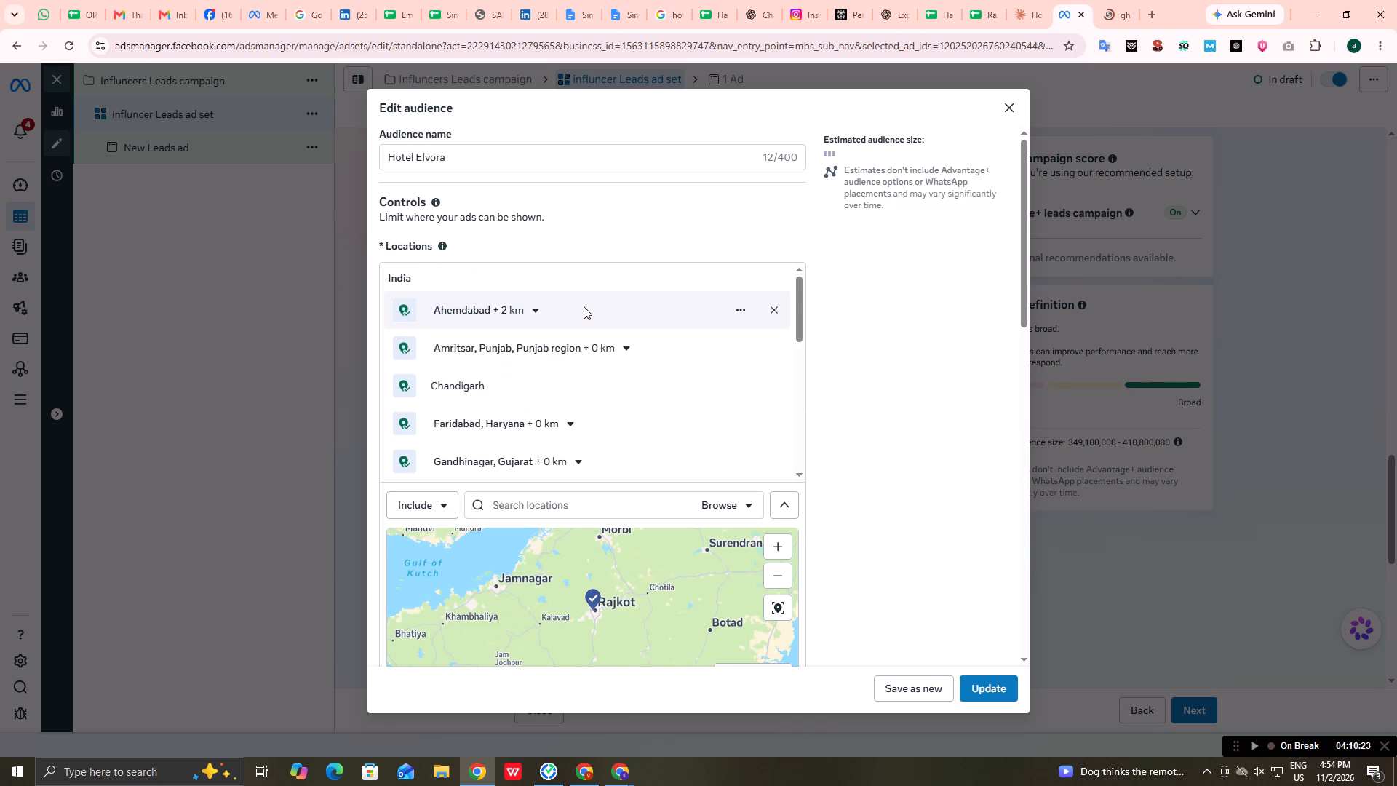
Restrict the Noida, Uttar Pradesh location to the current city only.
scroll(567, 432, "down", 1)
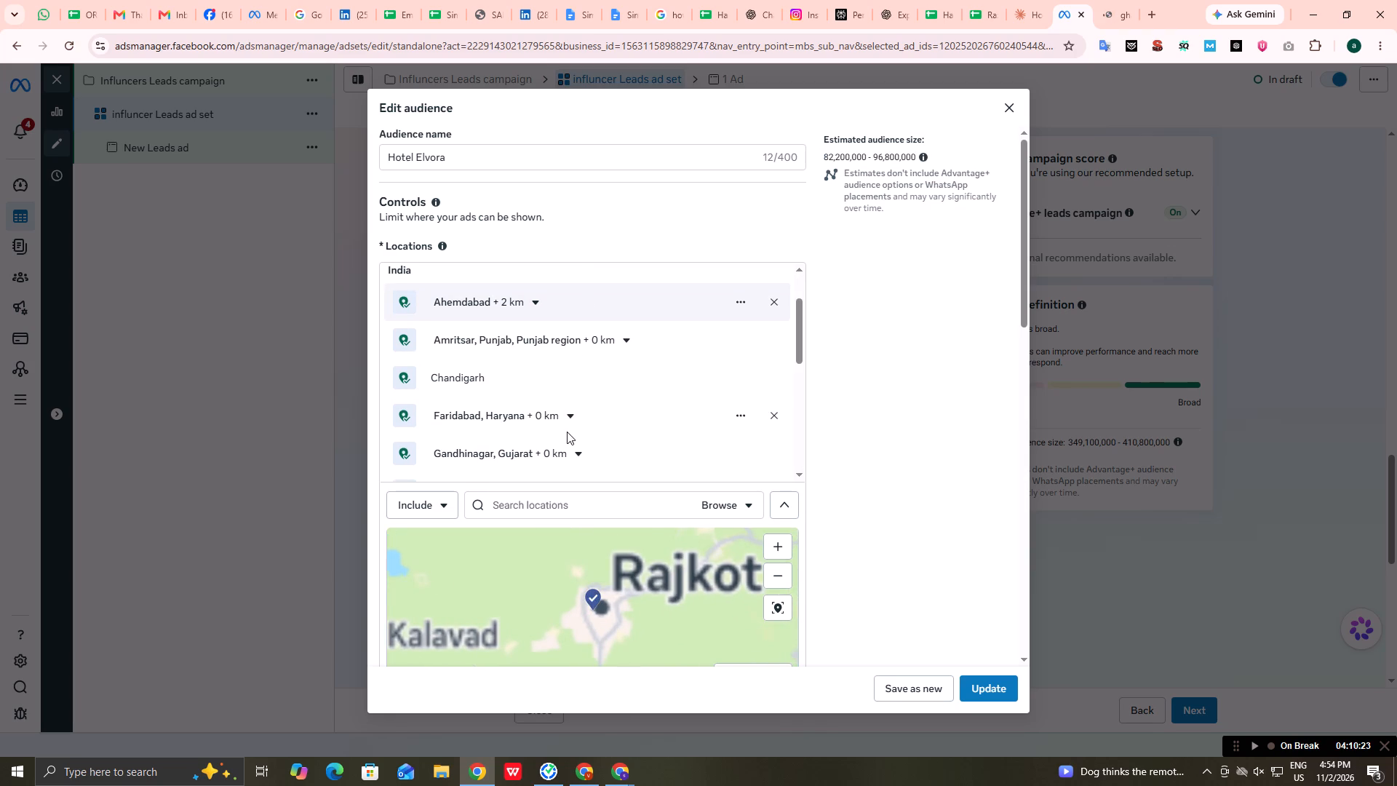
scroll(567, 432, "down", 3)
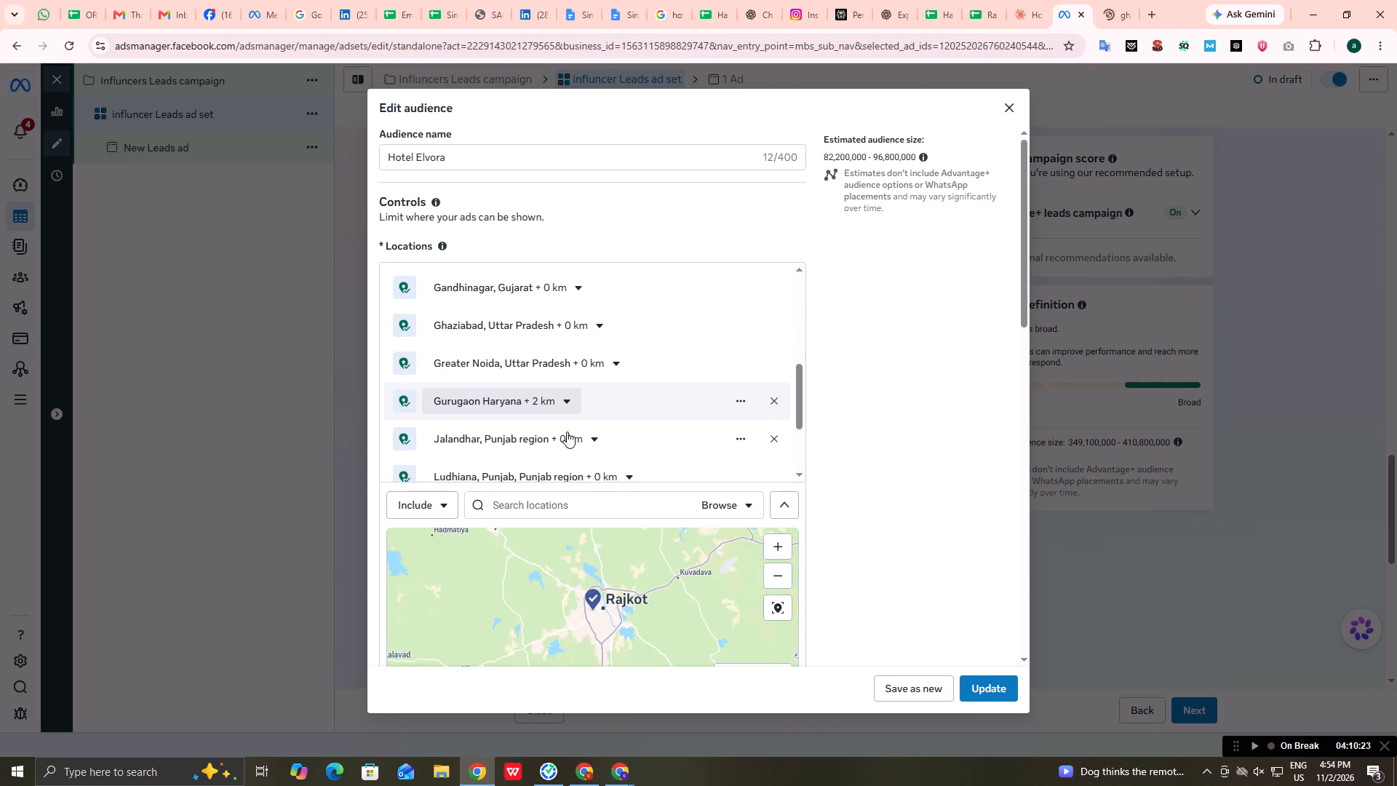
scroll(567, 432, "down", 1)
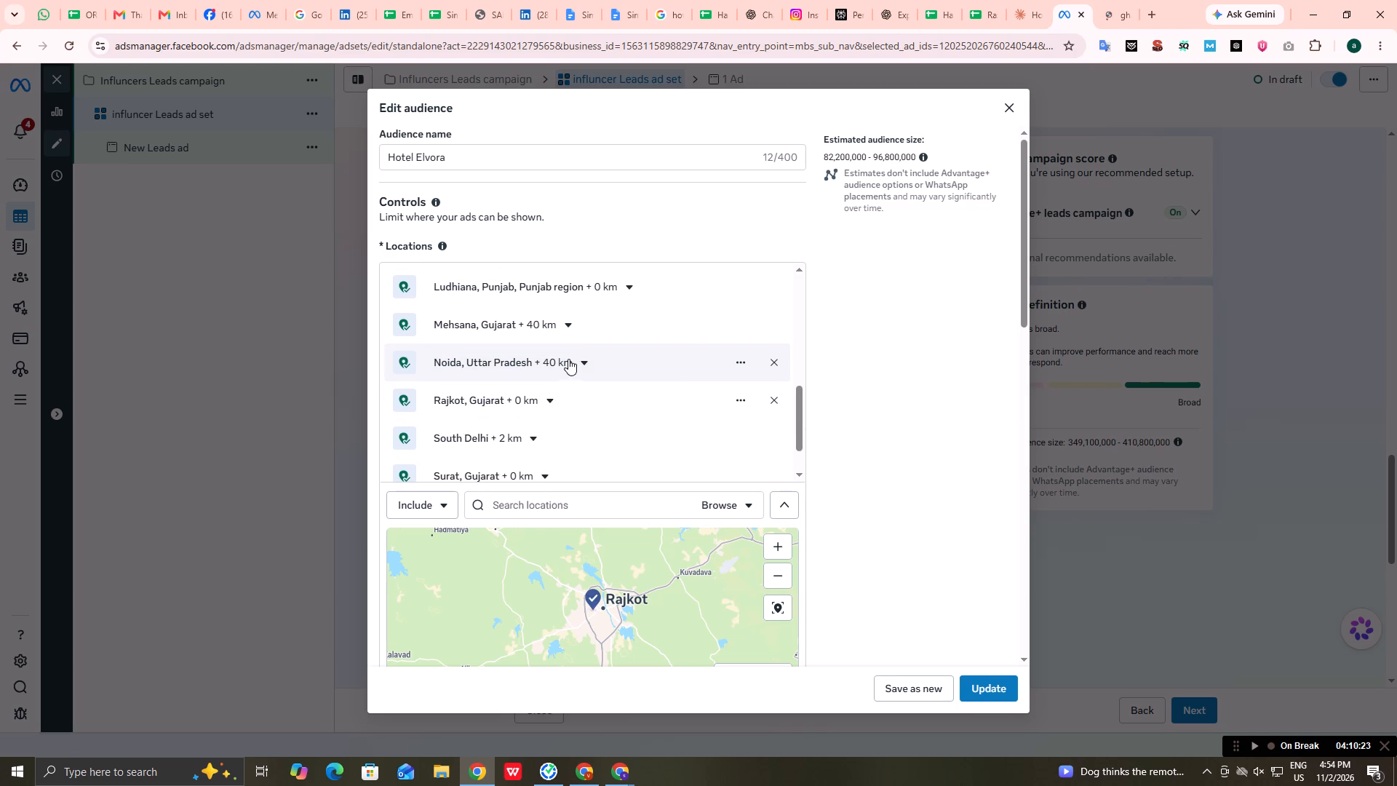
left_click(584, 359)
left_click(464, 388)
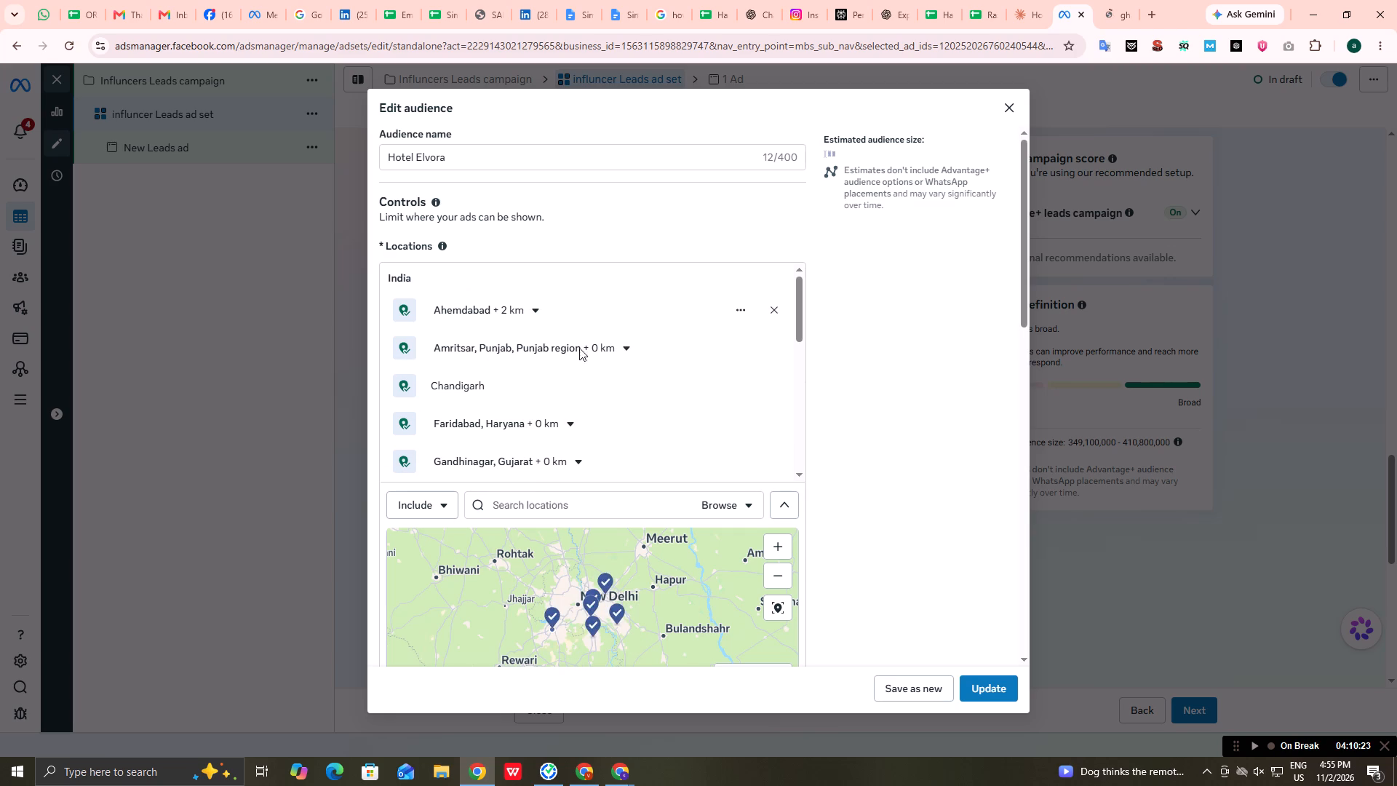
Restrict the Mehsana, Gujarat location to the current city only.
scroll(578, 414, "down", 6)
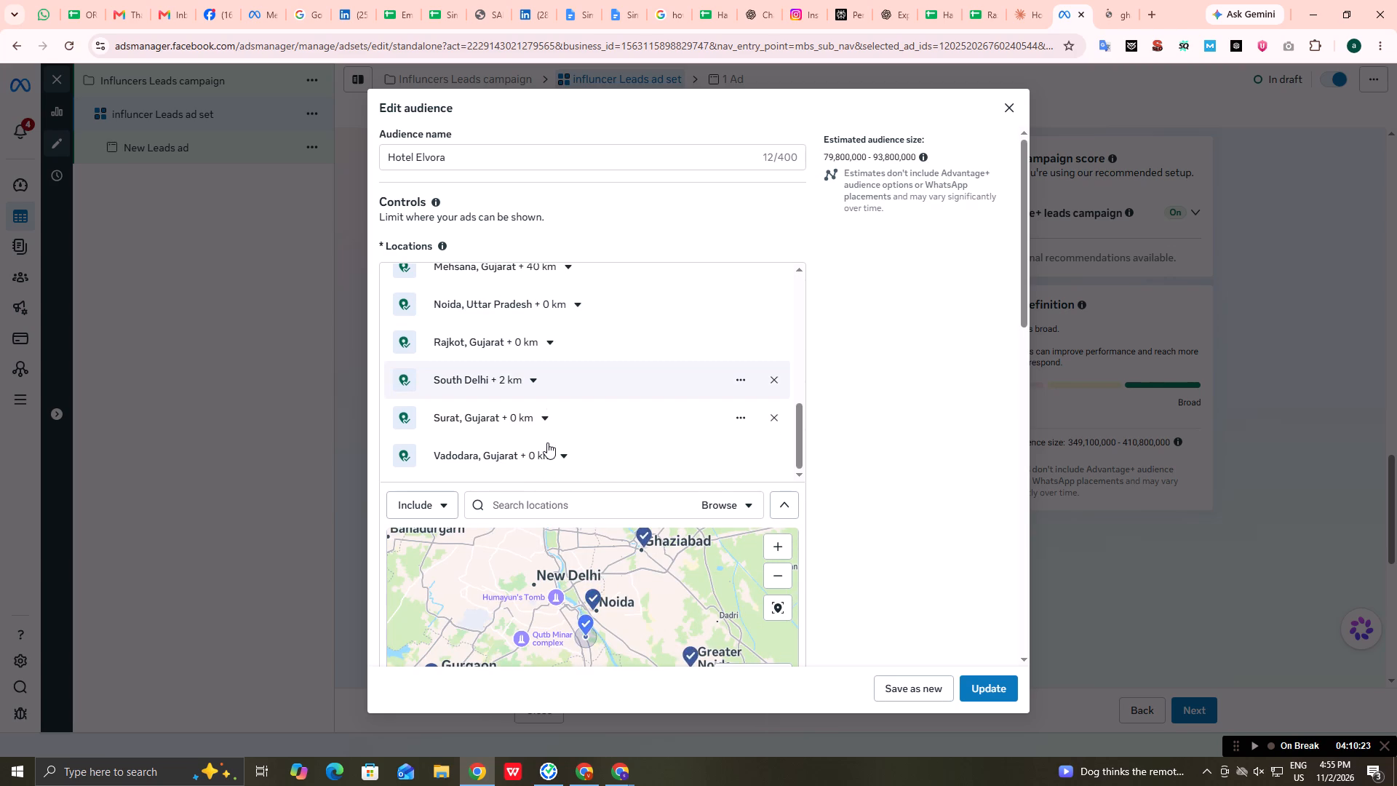
scroll(538, 426, "down", 1)
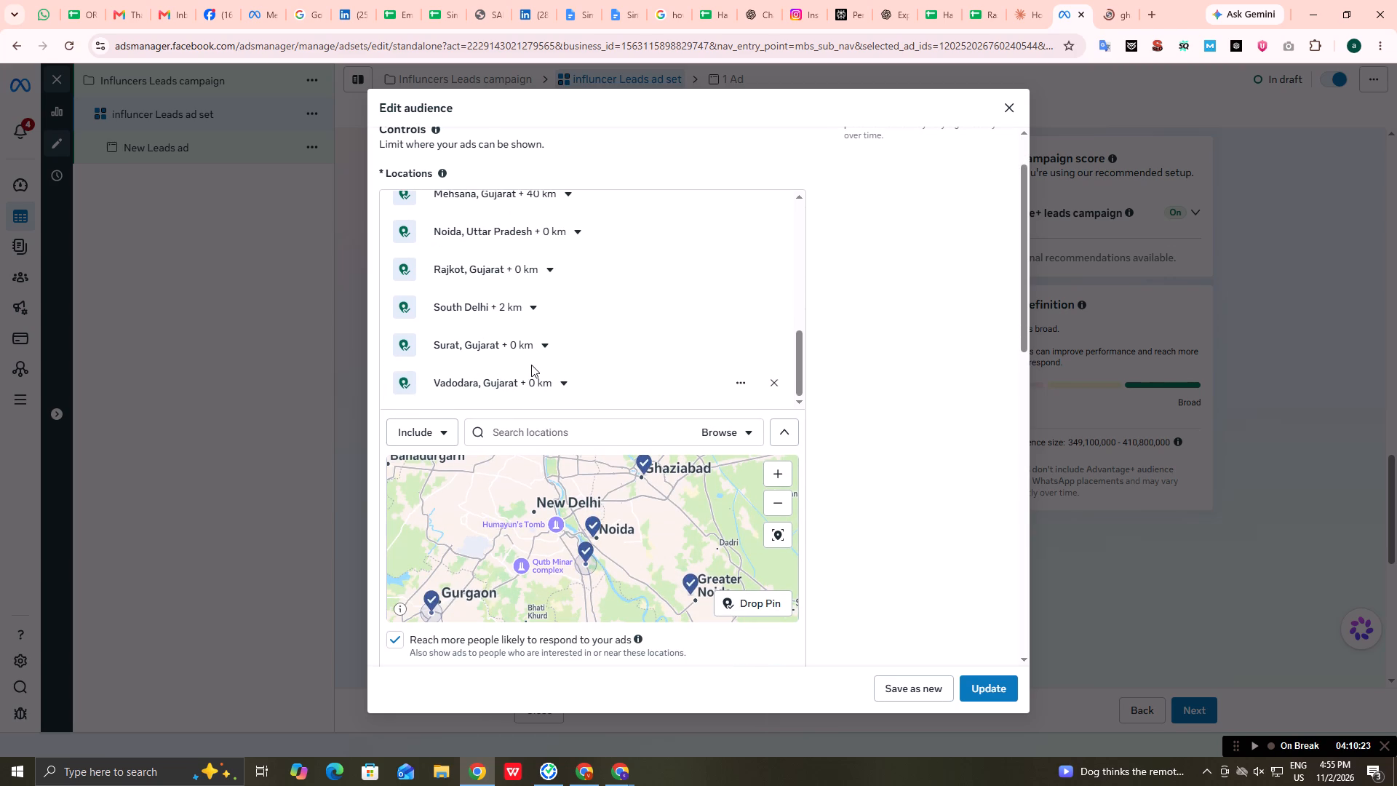
scroll(531, 365, "up", 2)
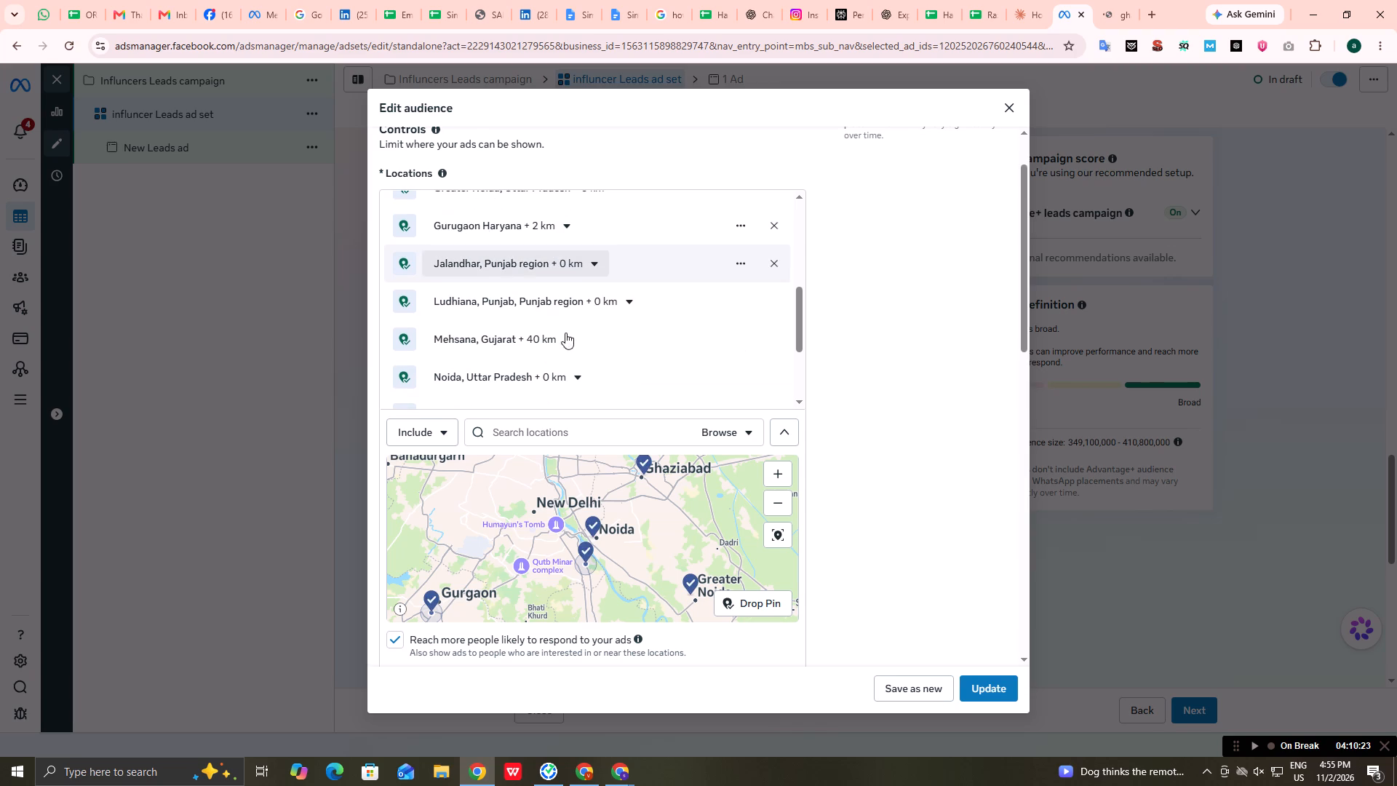
left_click(564, 337)
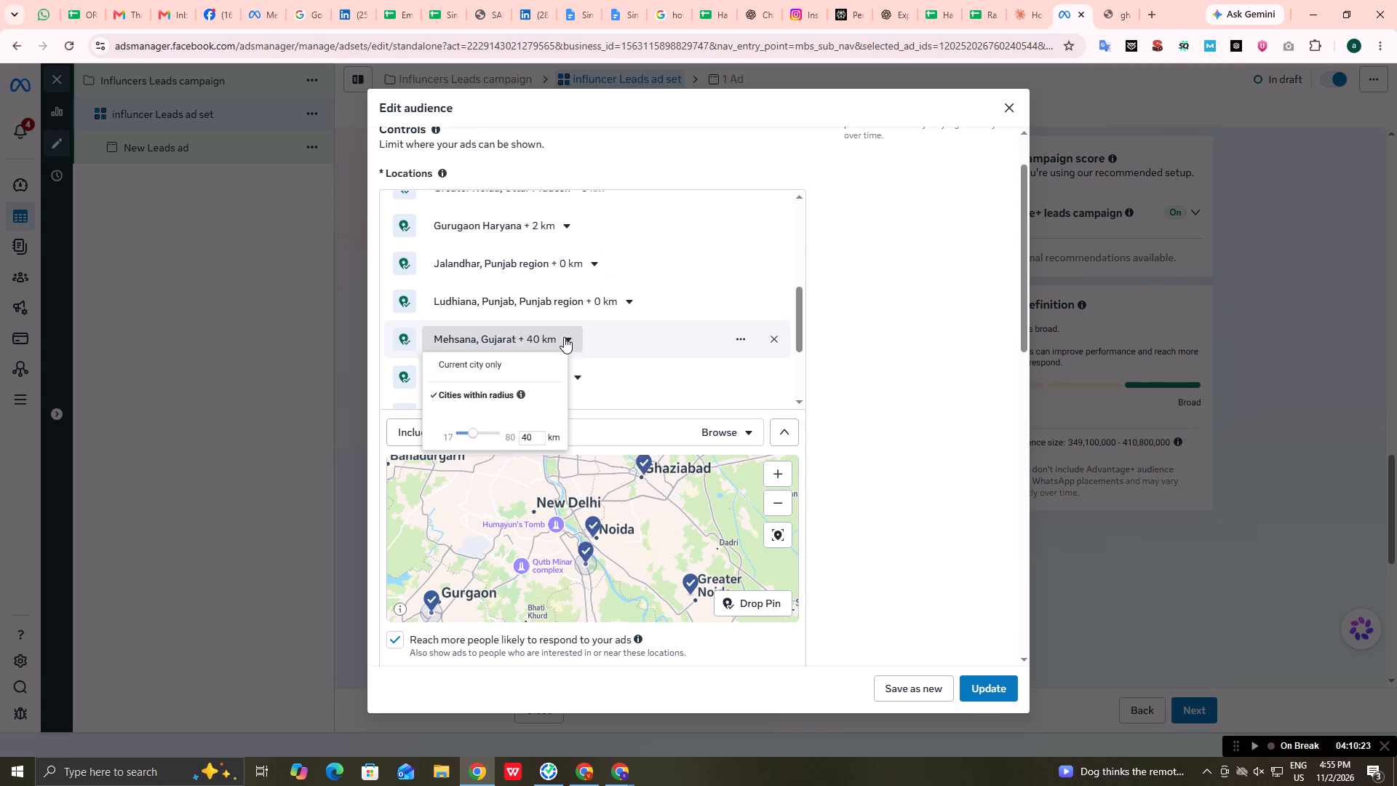
left_click(466, 366)
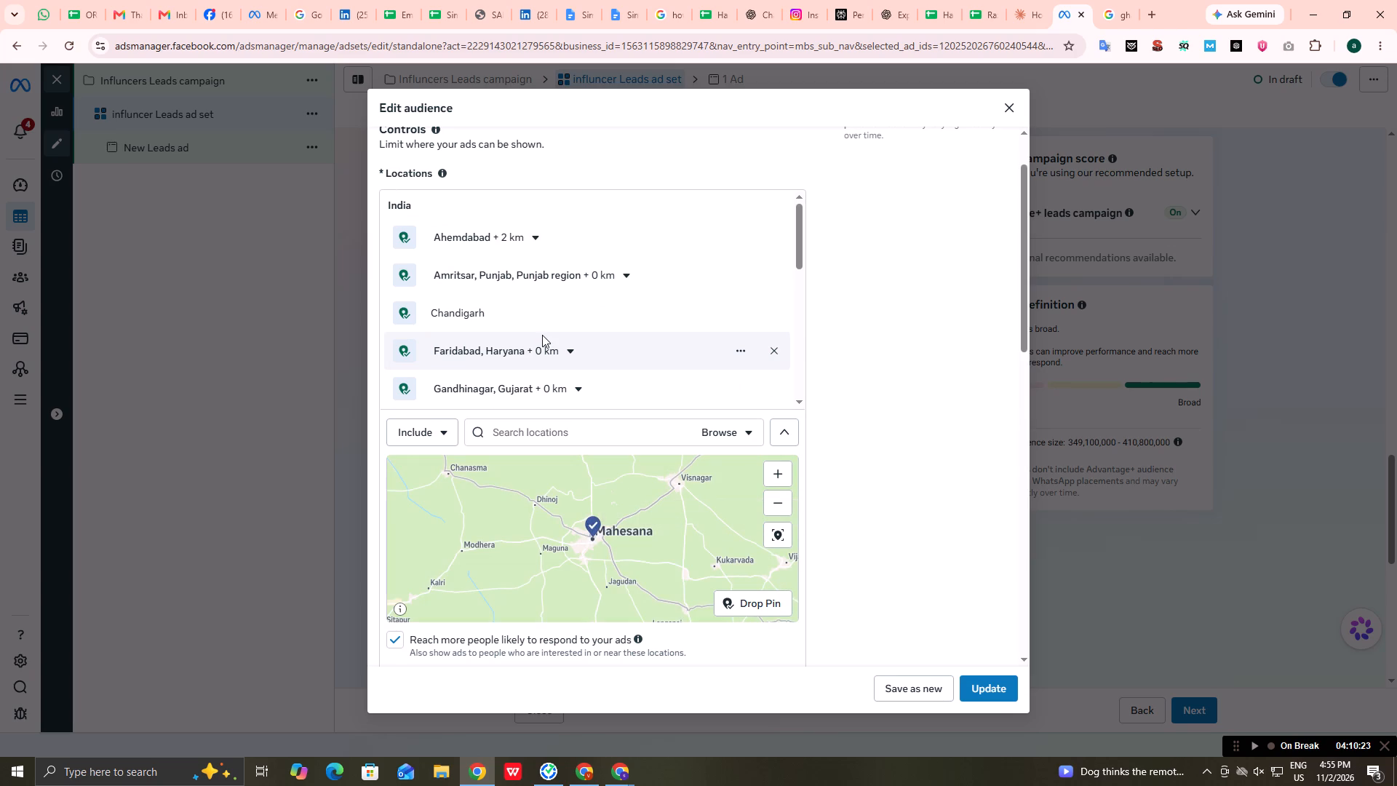
Set the radius around the Ahemdabad location to 5 km.
scroll(542, 335, "up", 1)
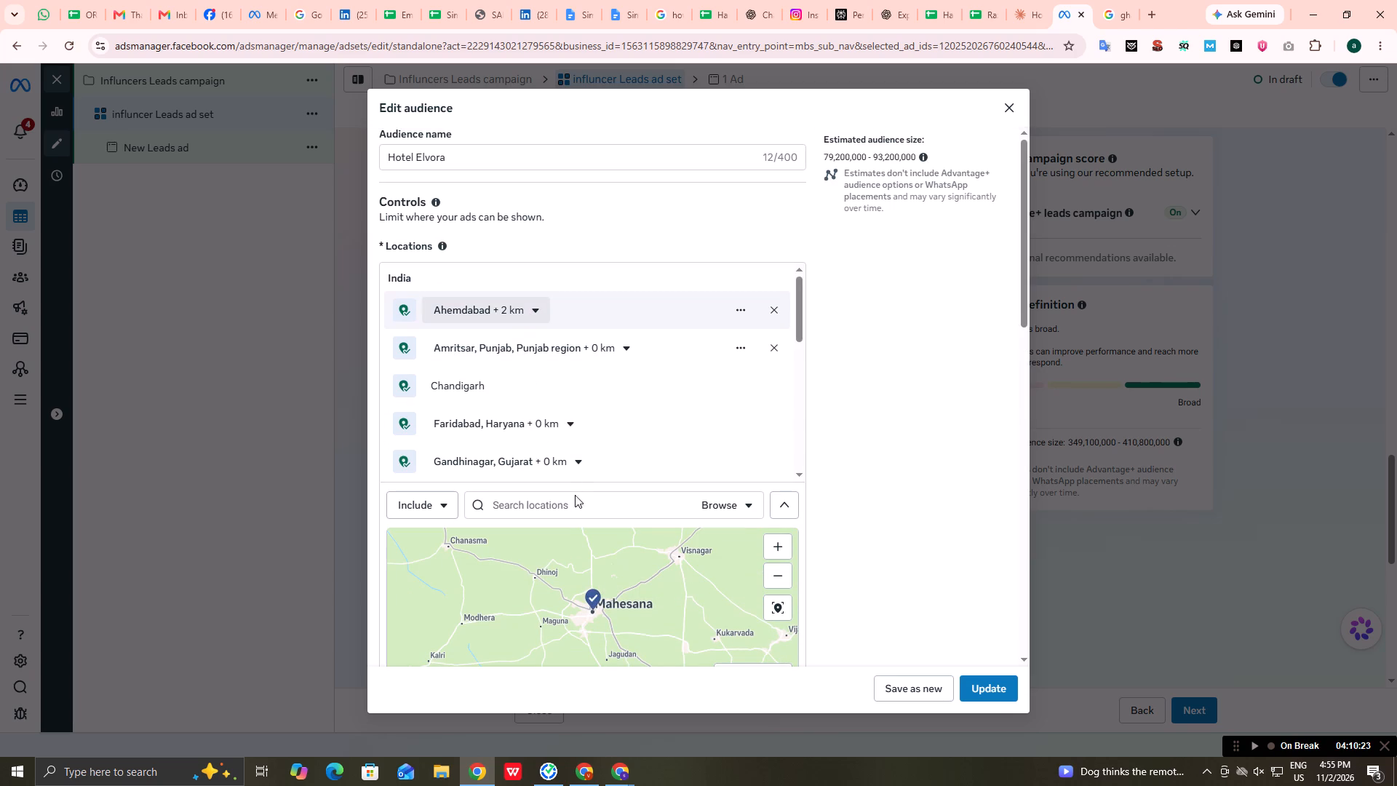
scroll(640, 551, "down", 4)
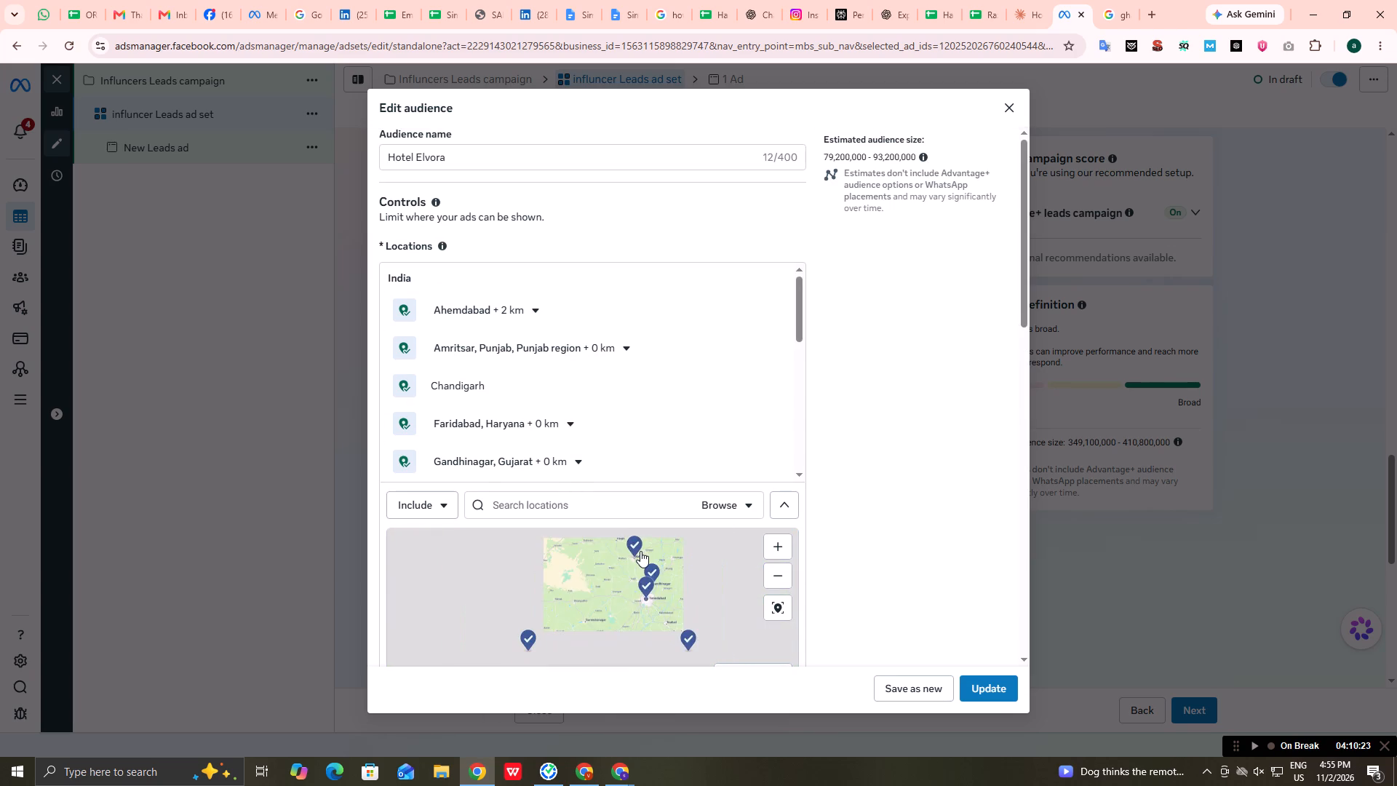
left_click(532, 310)
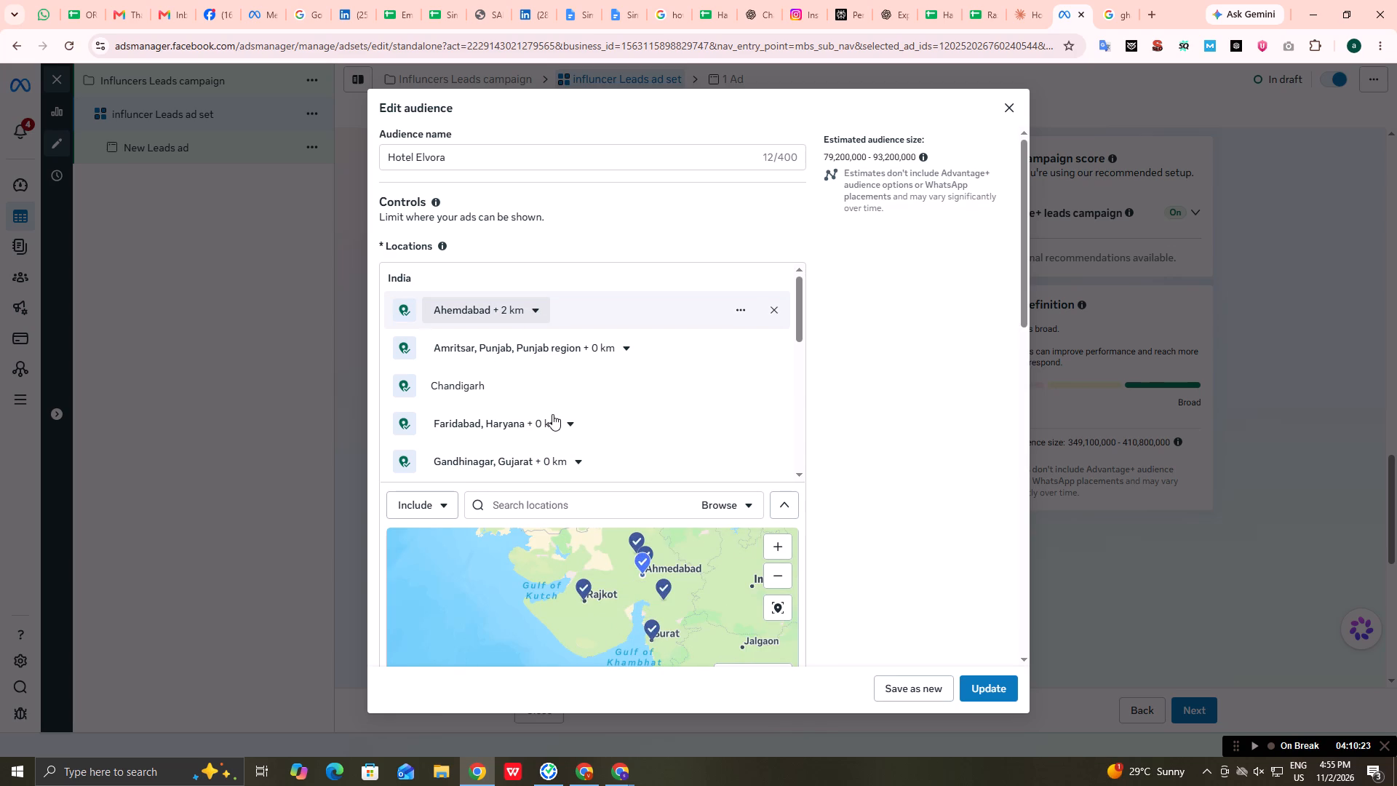
left_click(511, 358)
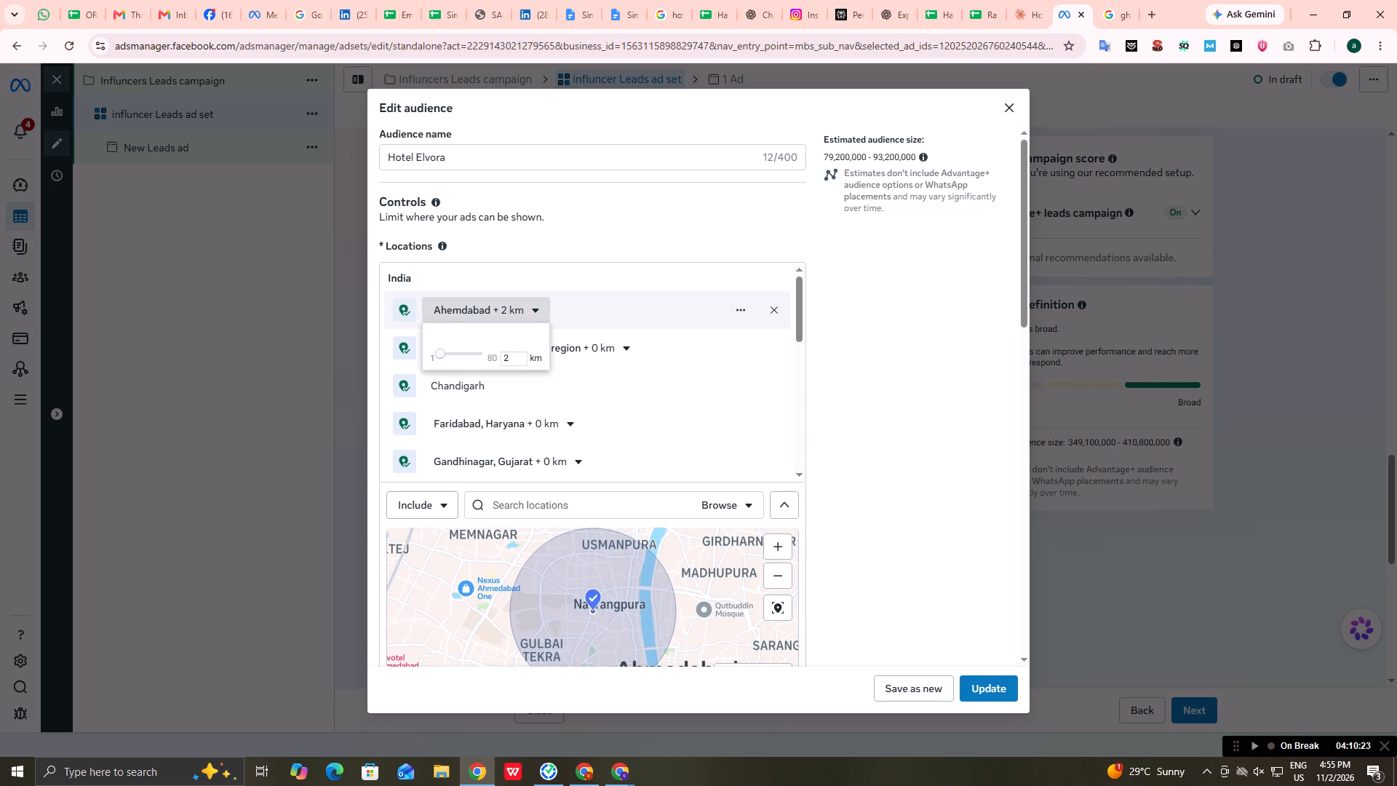
key("BackSpace")
key("5")
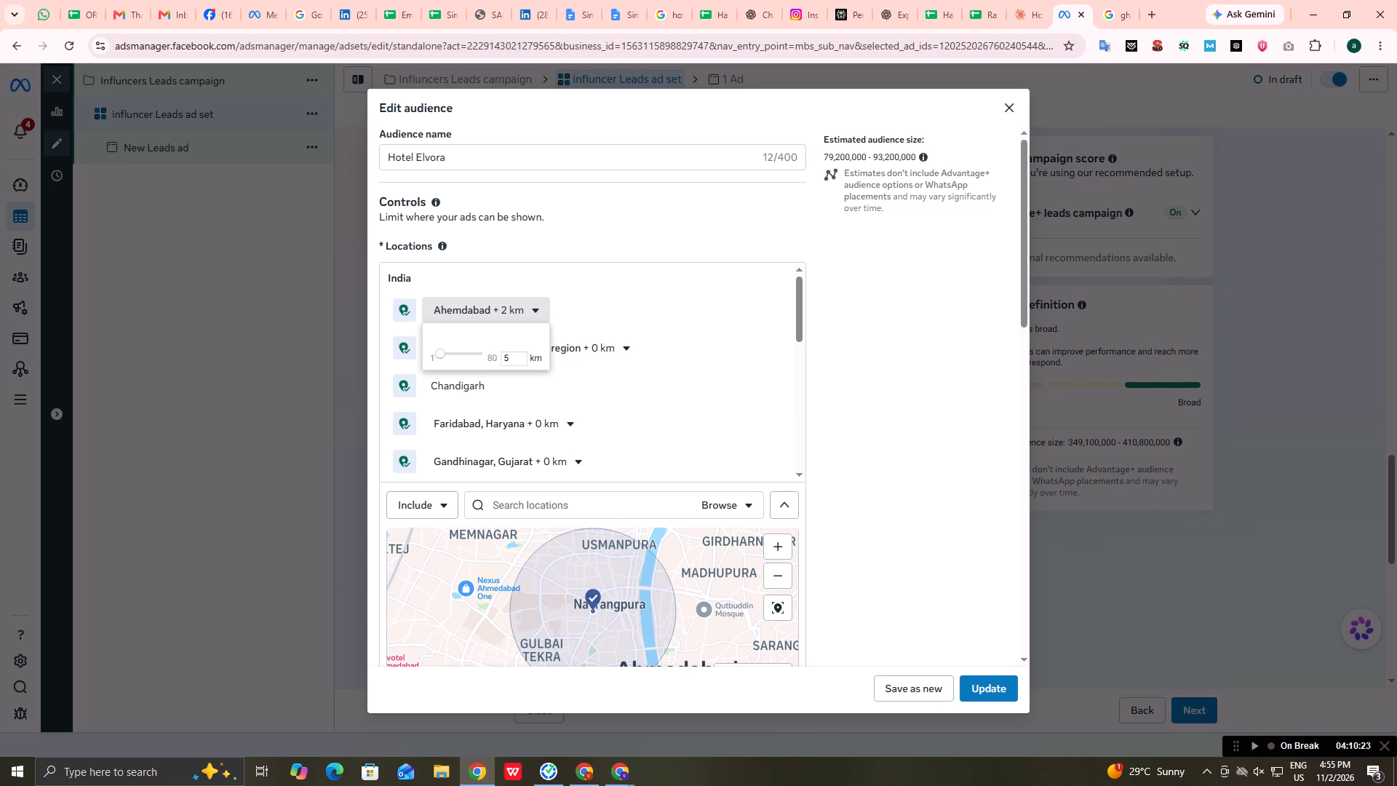
left_click(560, 384)
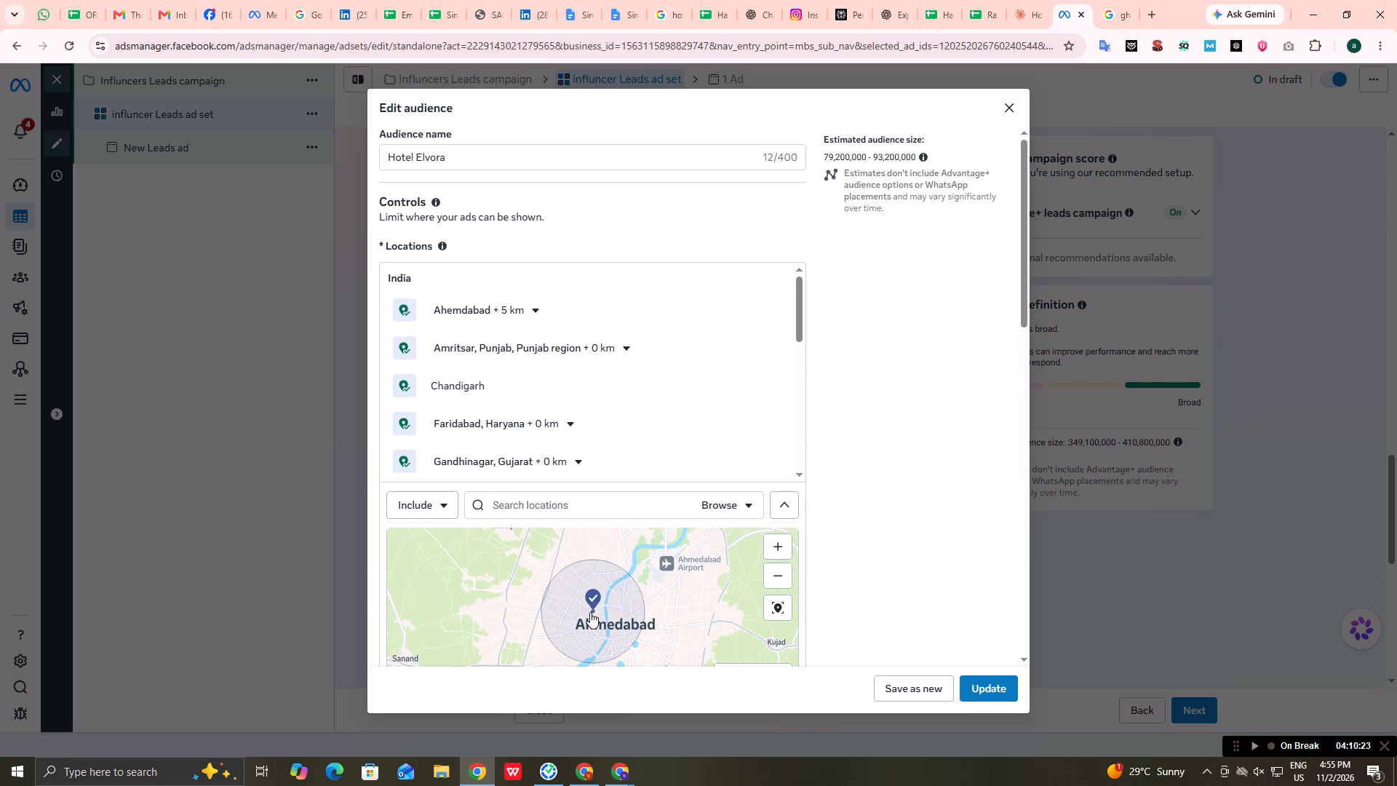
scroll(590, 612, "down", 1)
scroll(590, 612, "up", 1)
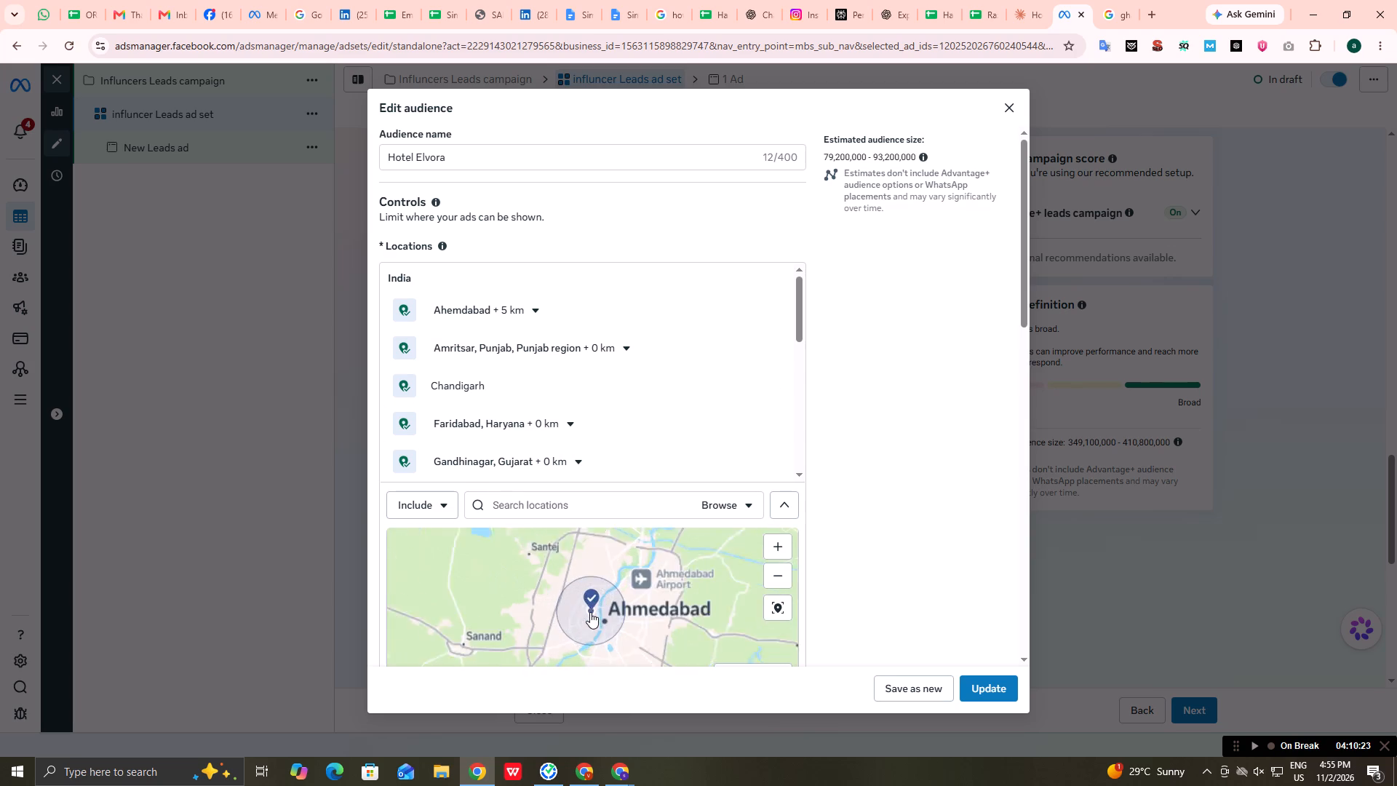
Check the Ahemdabad location's coverage on the map and set its radius to 8 km.
scroll(590, 612, "up", 3)
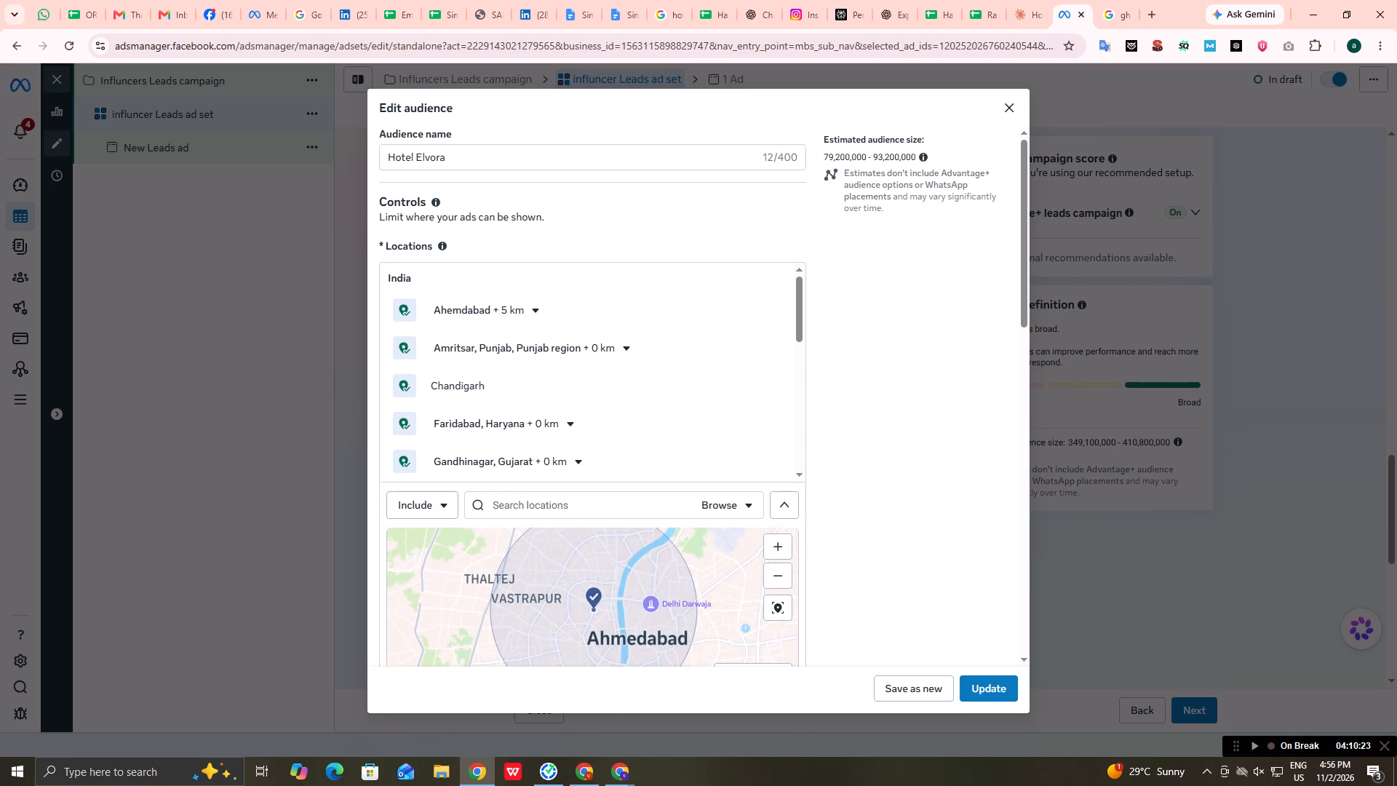
scroll(590, 612, "up", 2)
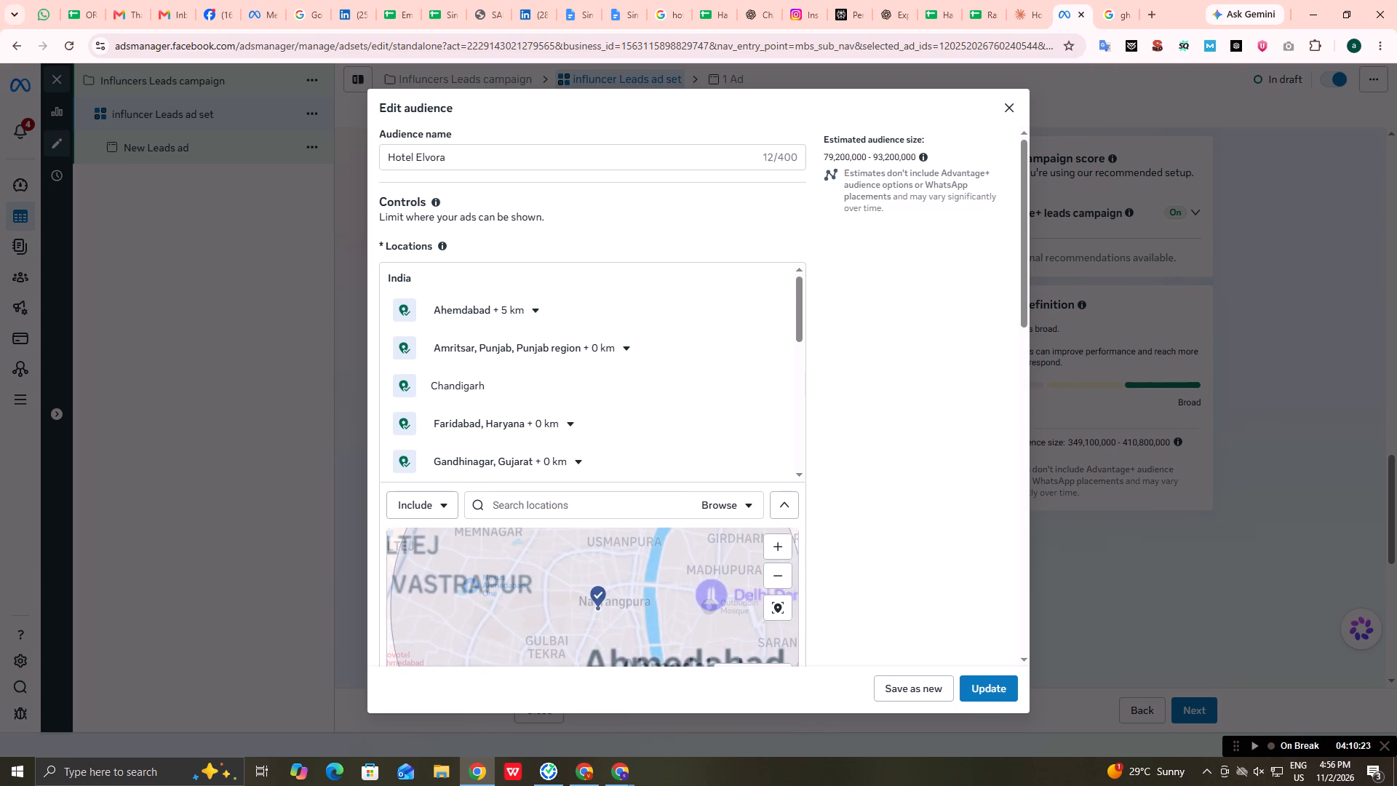
scroll(590, 612, "down", 2)
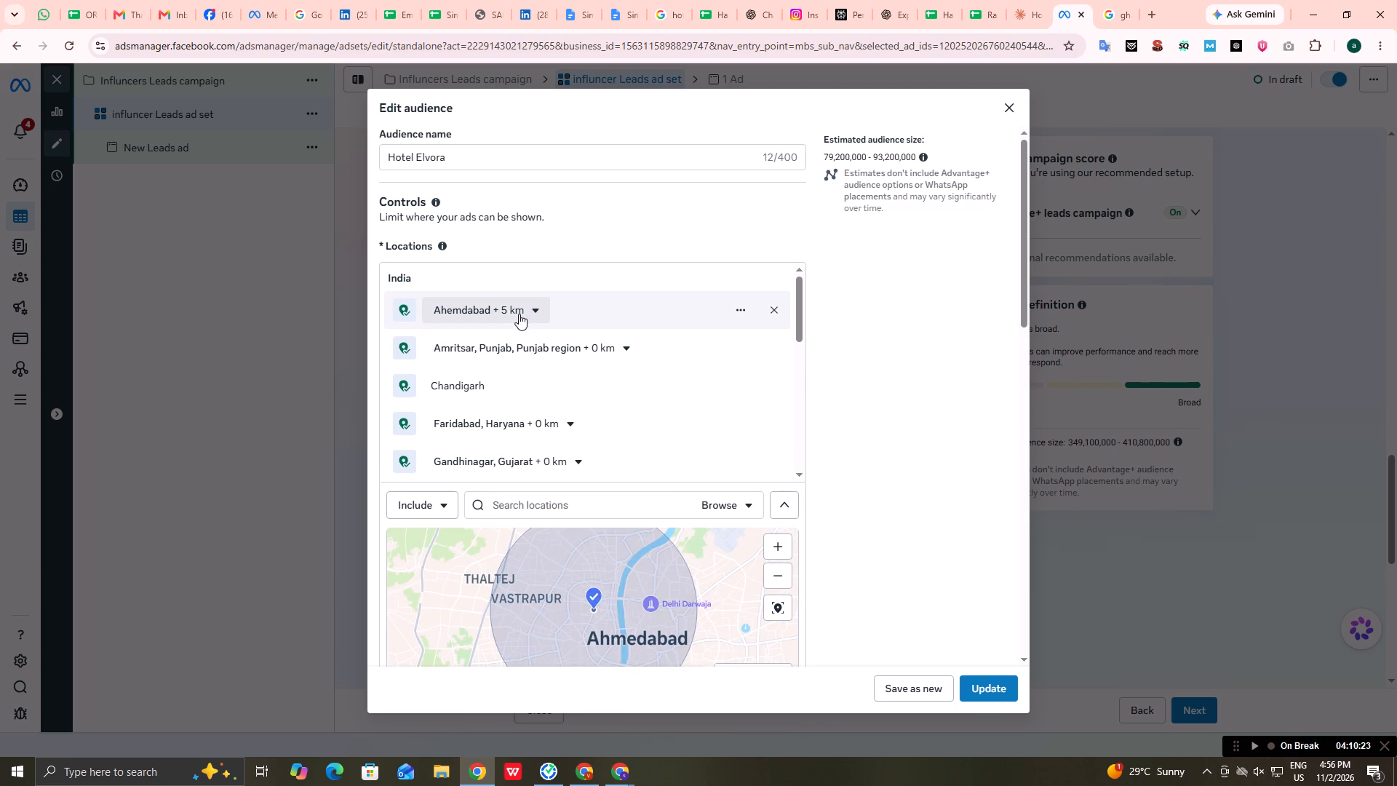
left_click(540, 307)
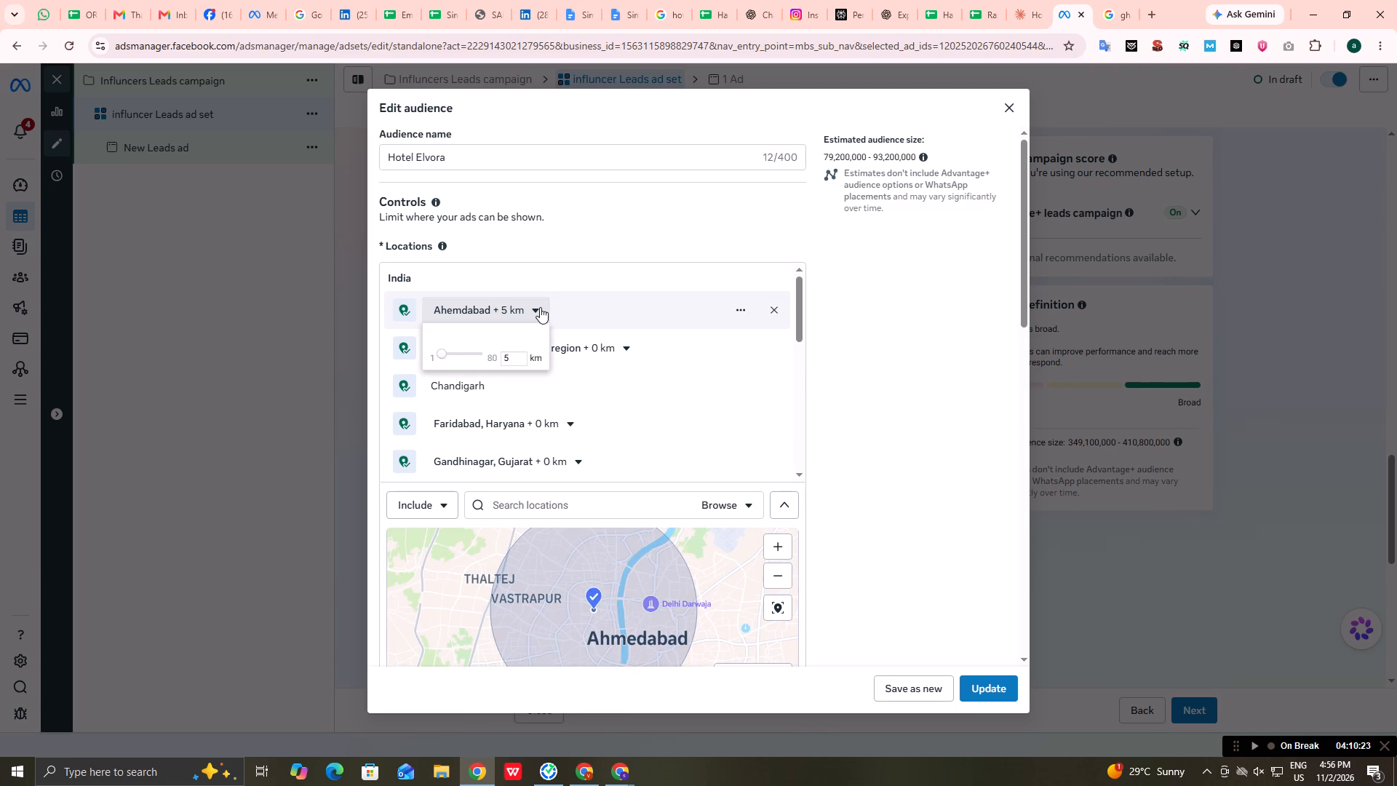
left_click(466, 310)
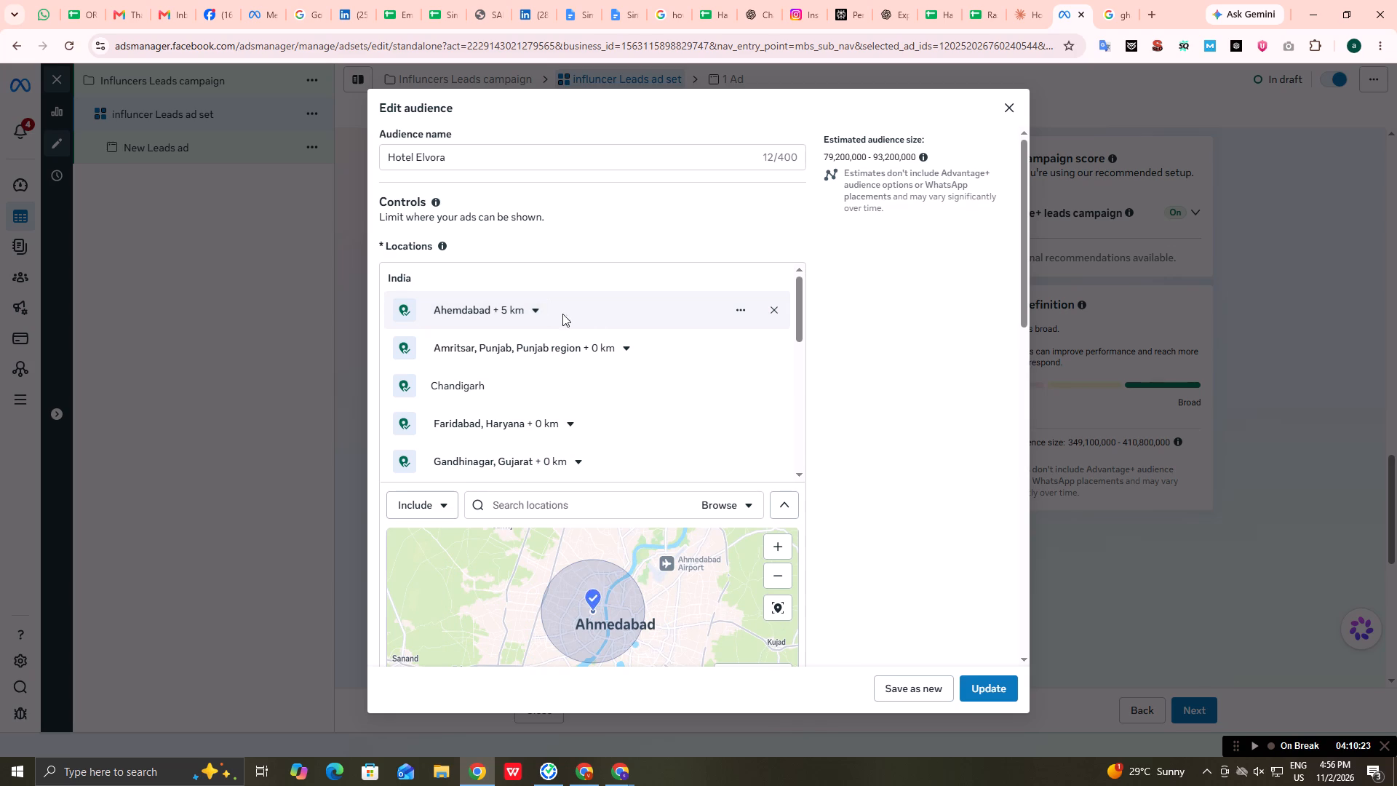
left_click(534, 308)
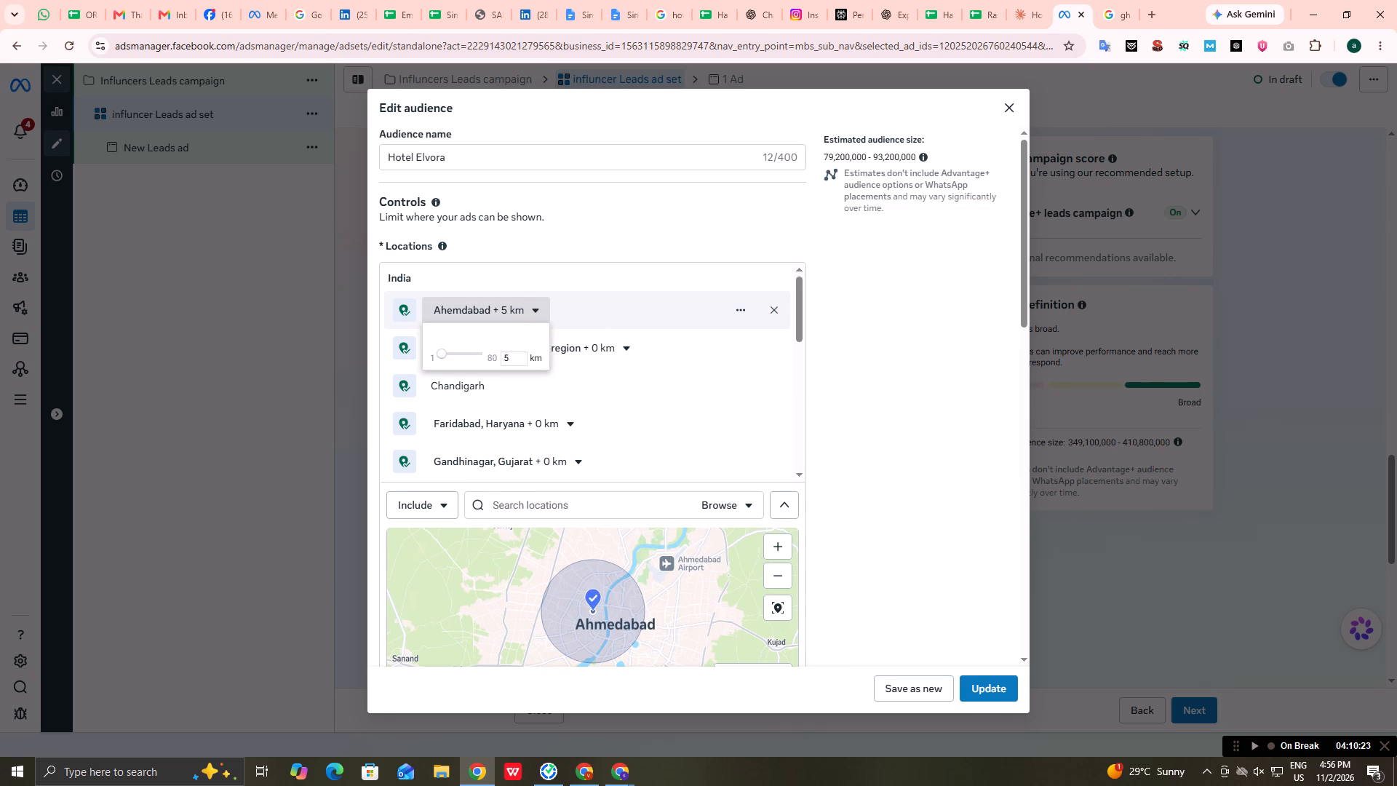
left_click(510, 353)
key("BackSpace")
key("8")
left_click(500, 392)
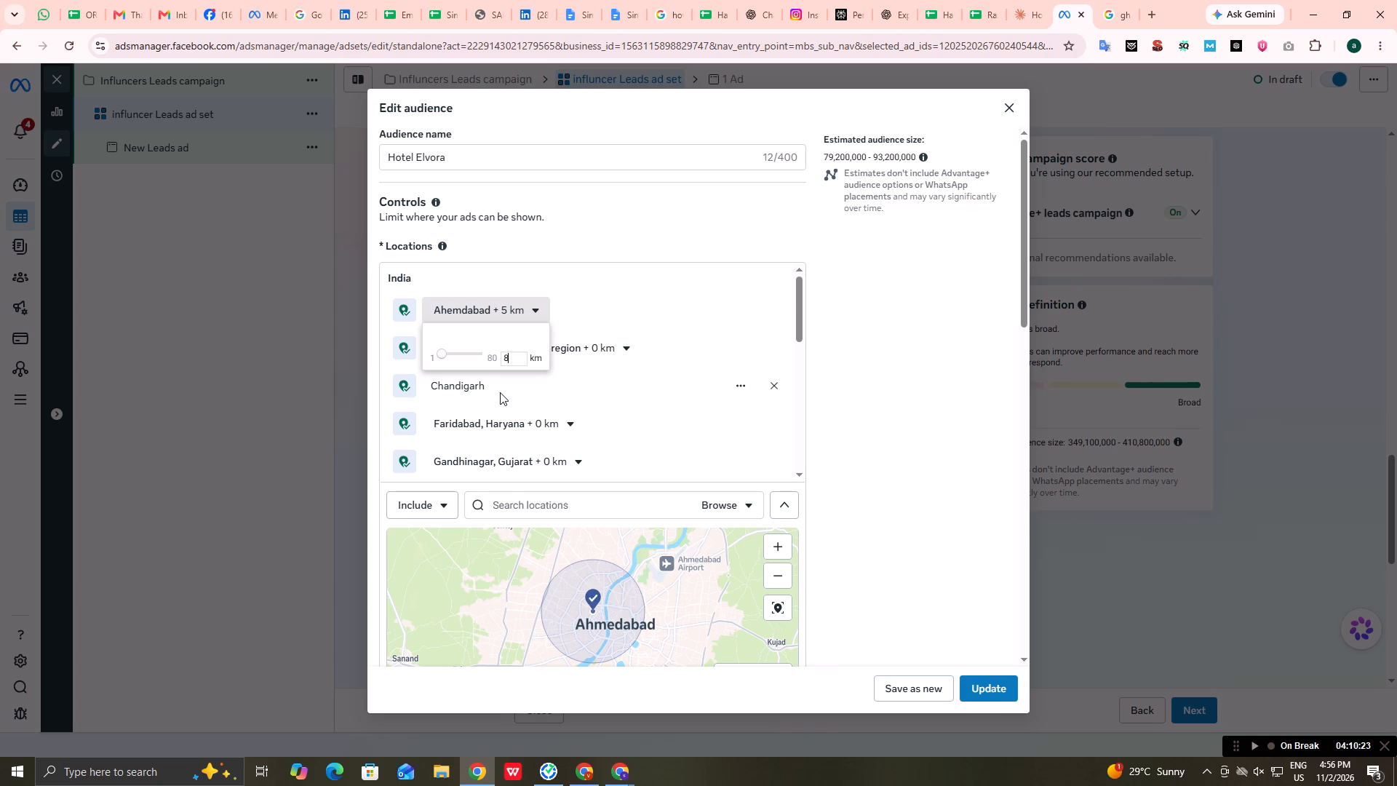
Set the radius around the Gurugaon Haryana location to 8 km.
scroll(509, 404, "down", 1)
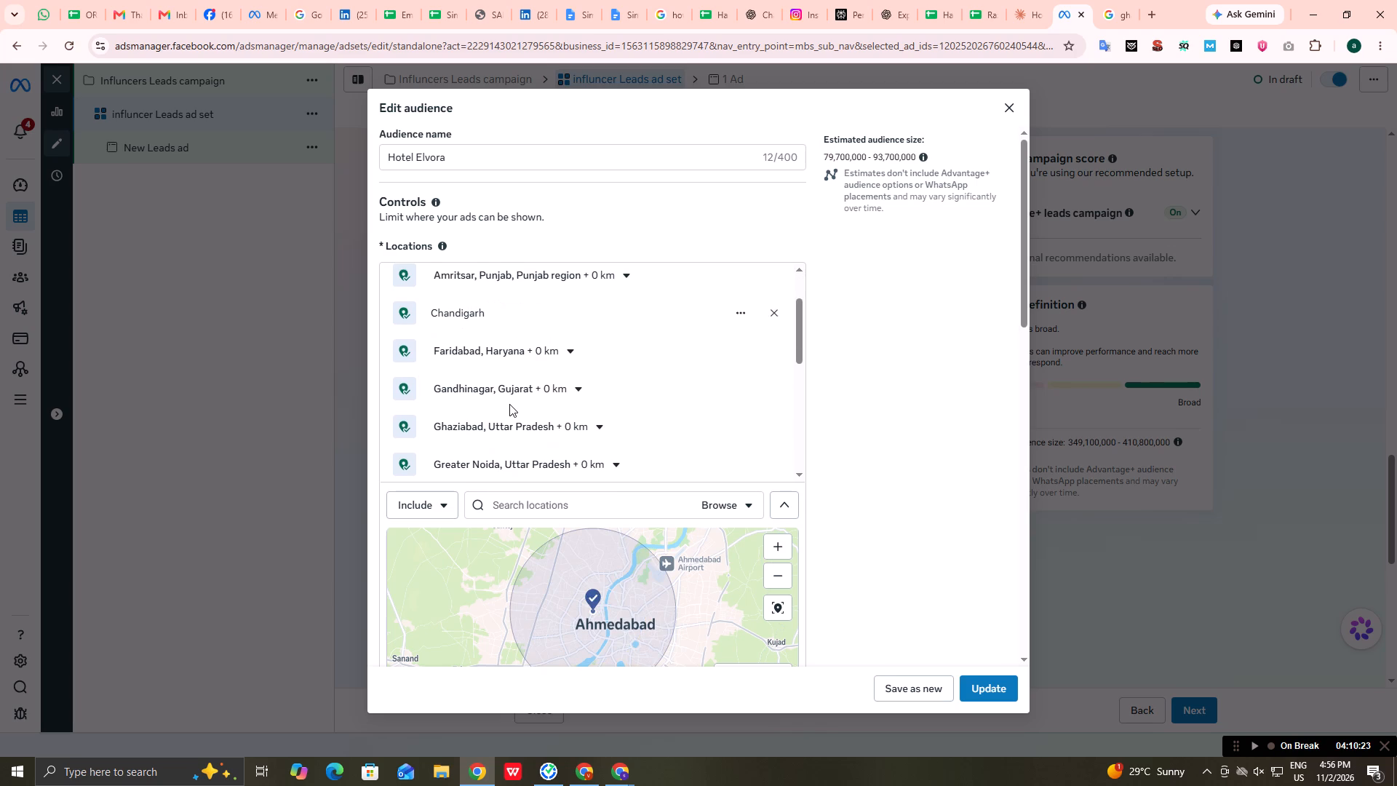
scroll(509, 404, "down", 2)
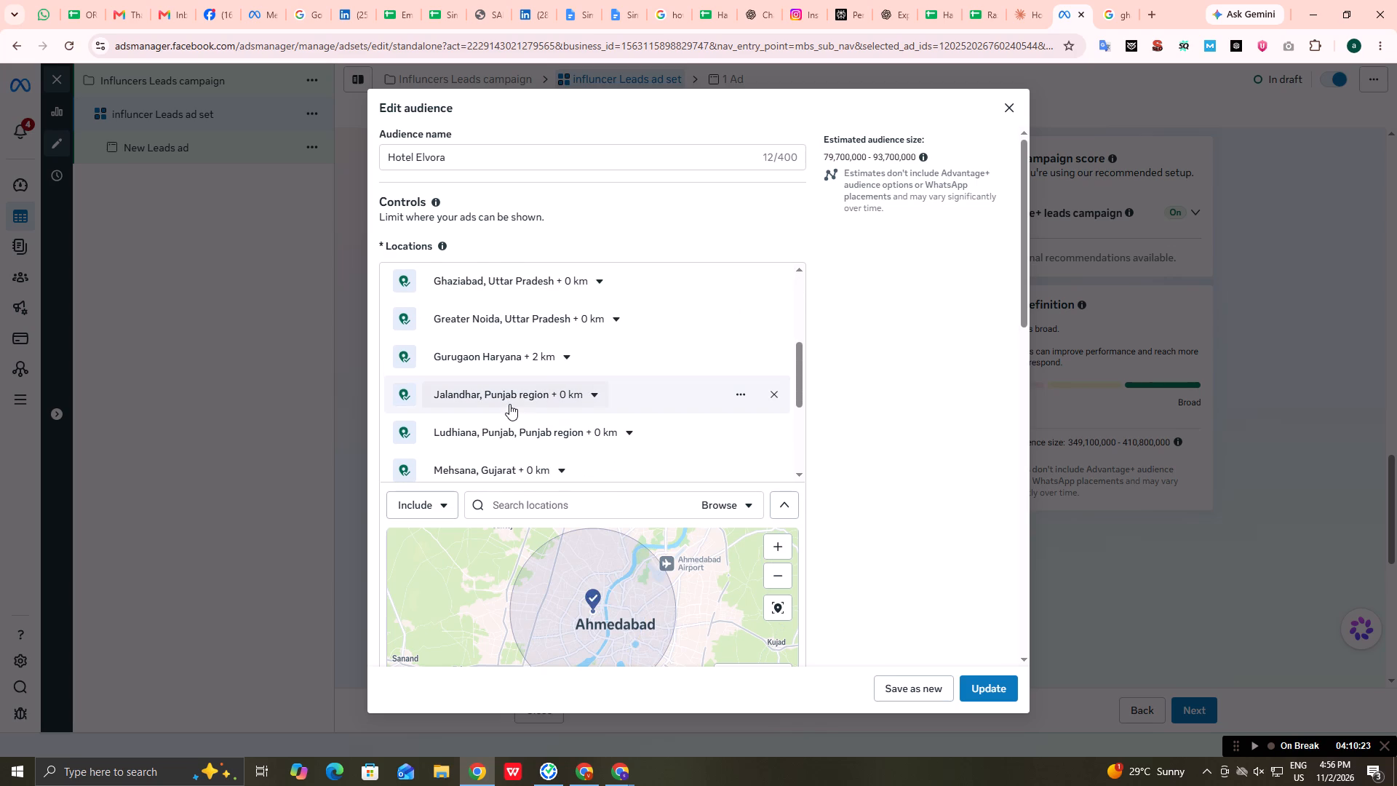
left_click(562, 357)
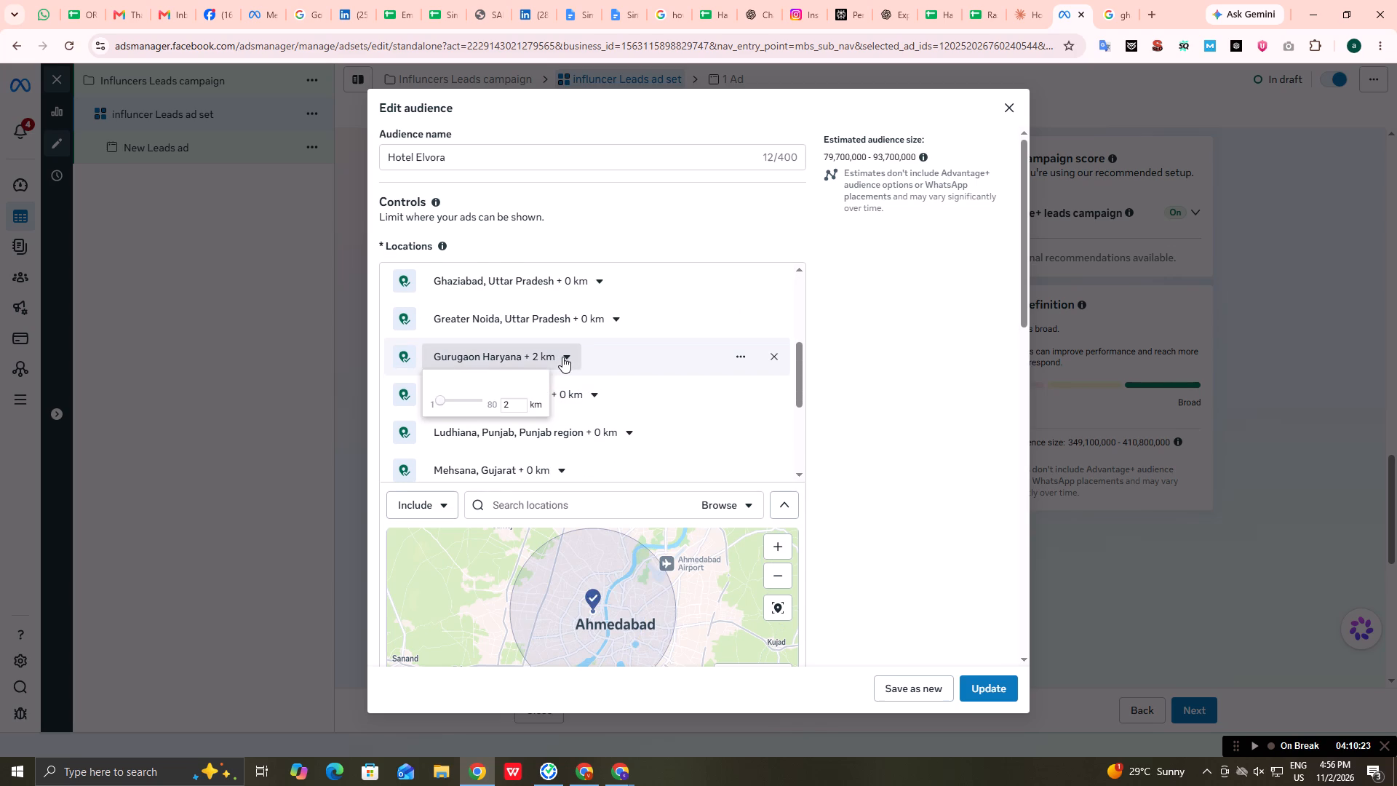
left_click(515, 406)
key("BackSpace")
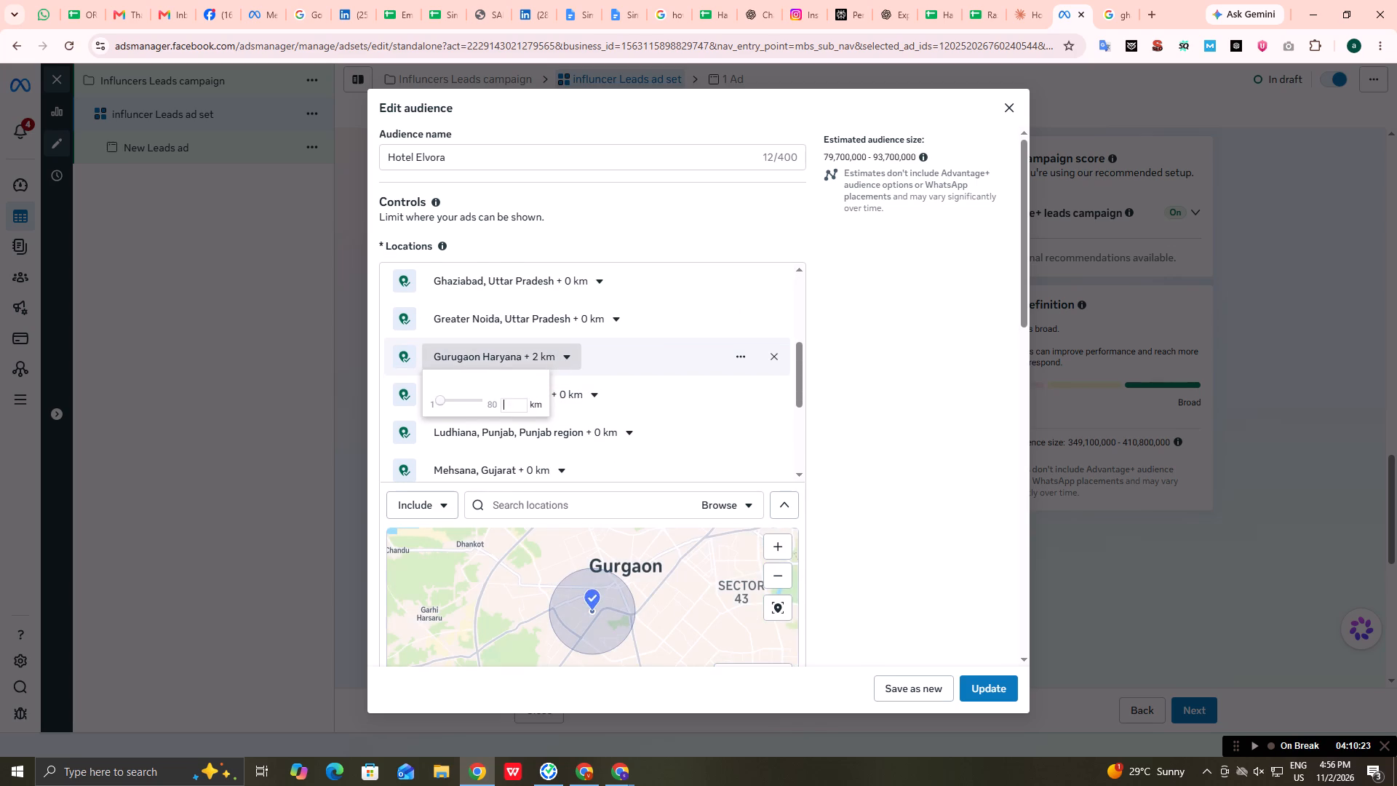
key("8")
left_click(490, 432)
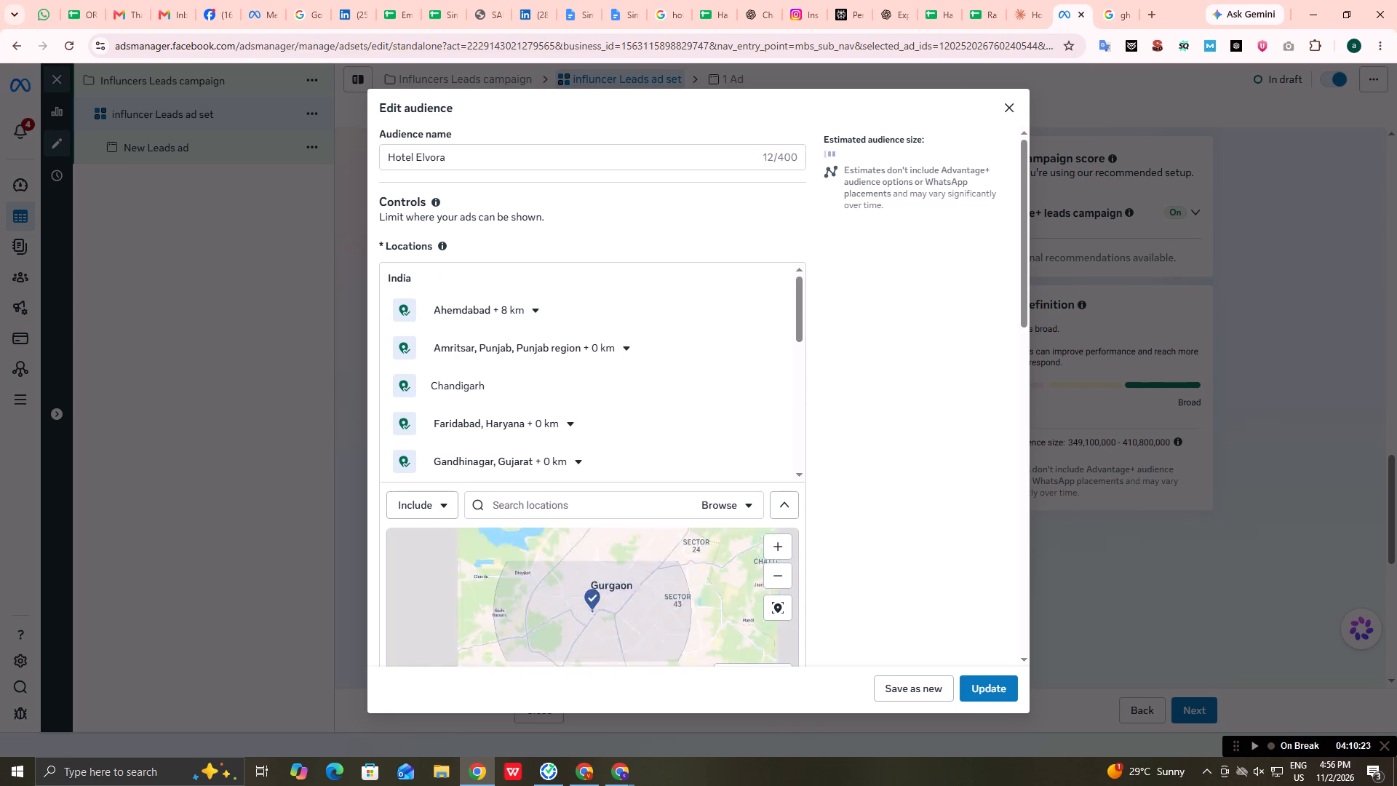
Examine on the map how the Gurgaon and South Delhi location radii cover the Delhi area and its neighbouring localities.
left_click_drag(707, 582, 658, 595)
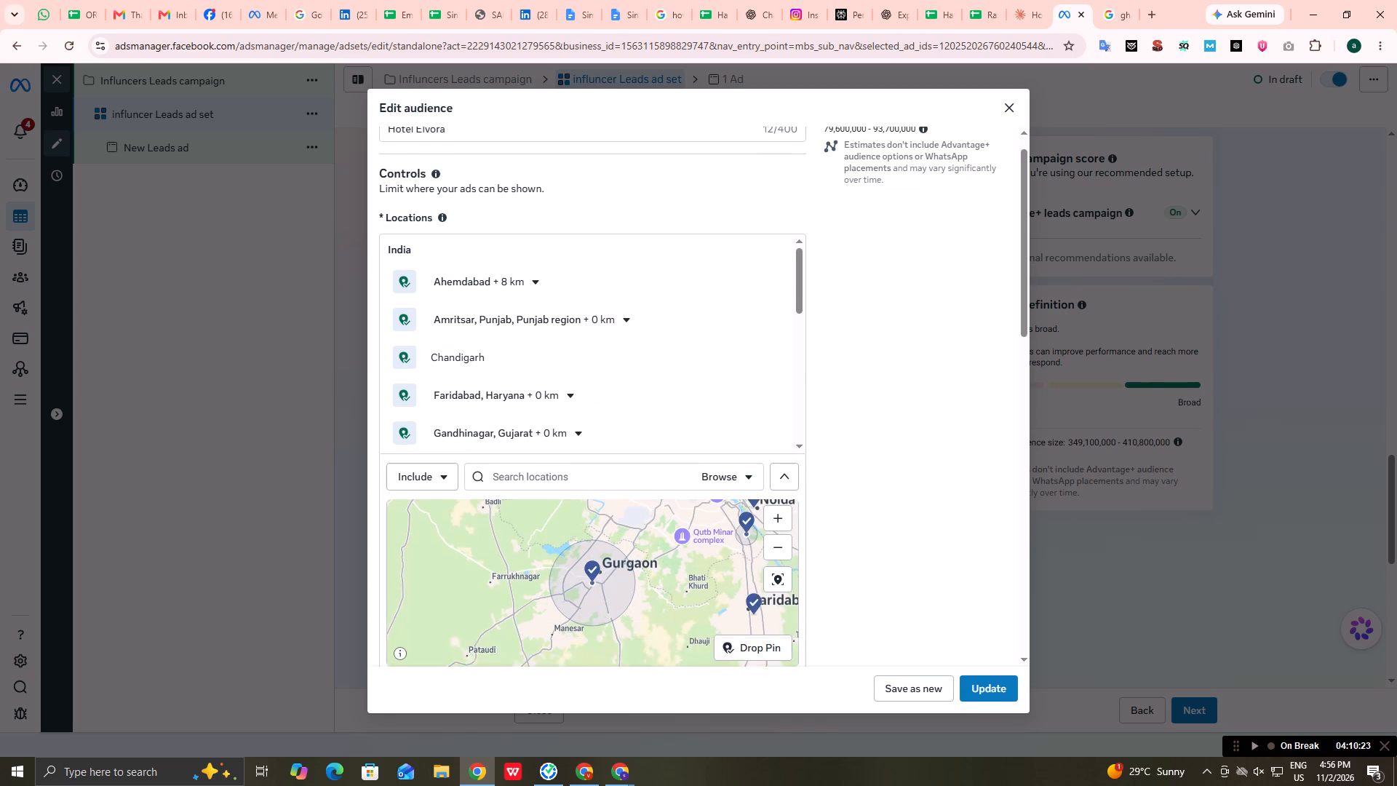
left_click_drag(658, 595, 601, 608)
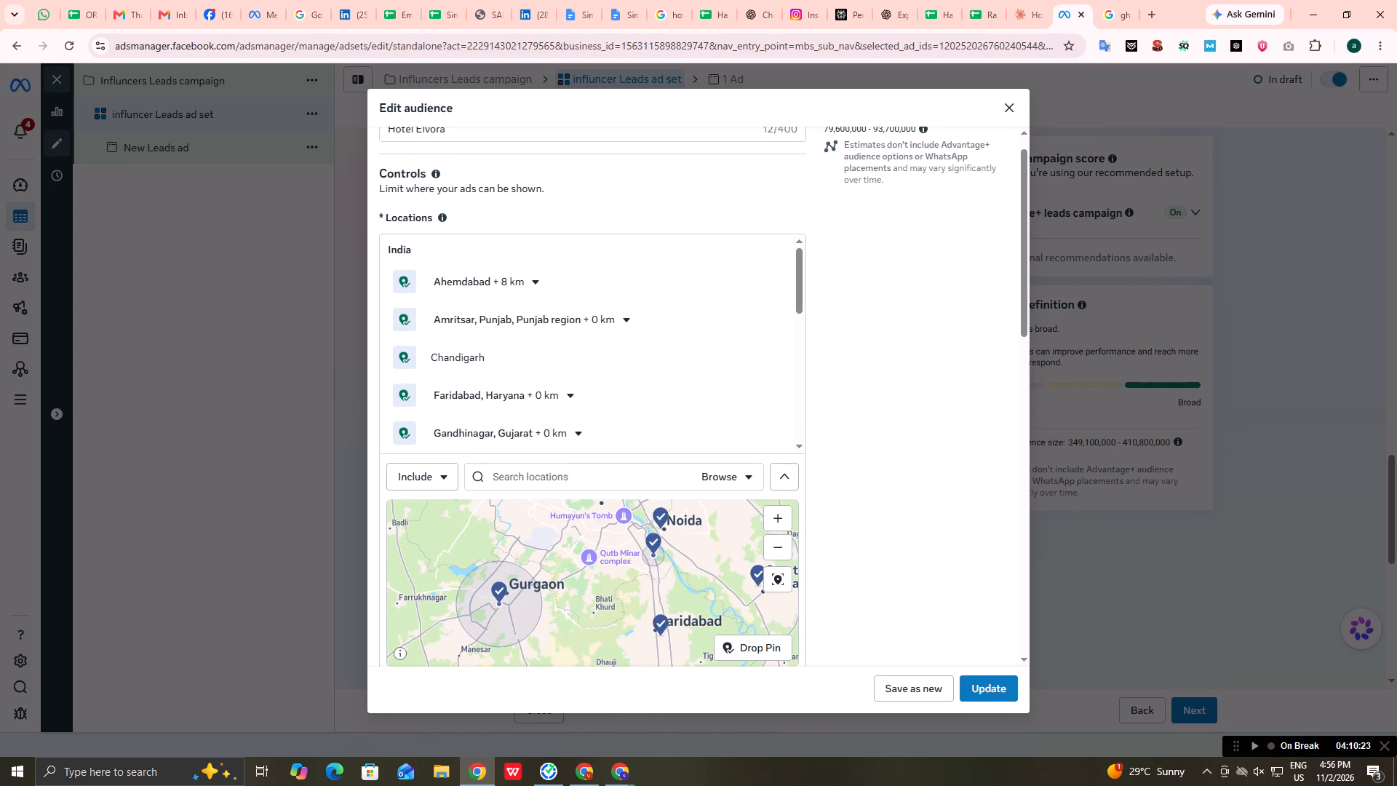
left_click_drag(570, 570, 583, 578)
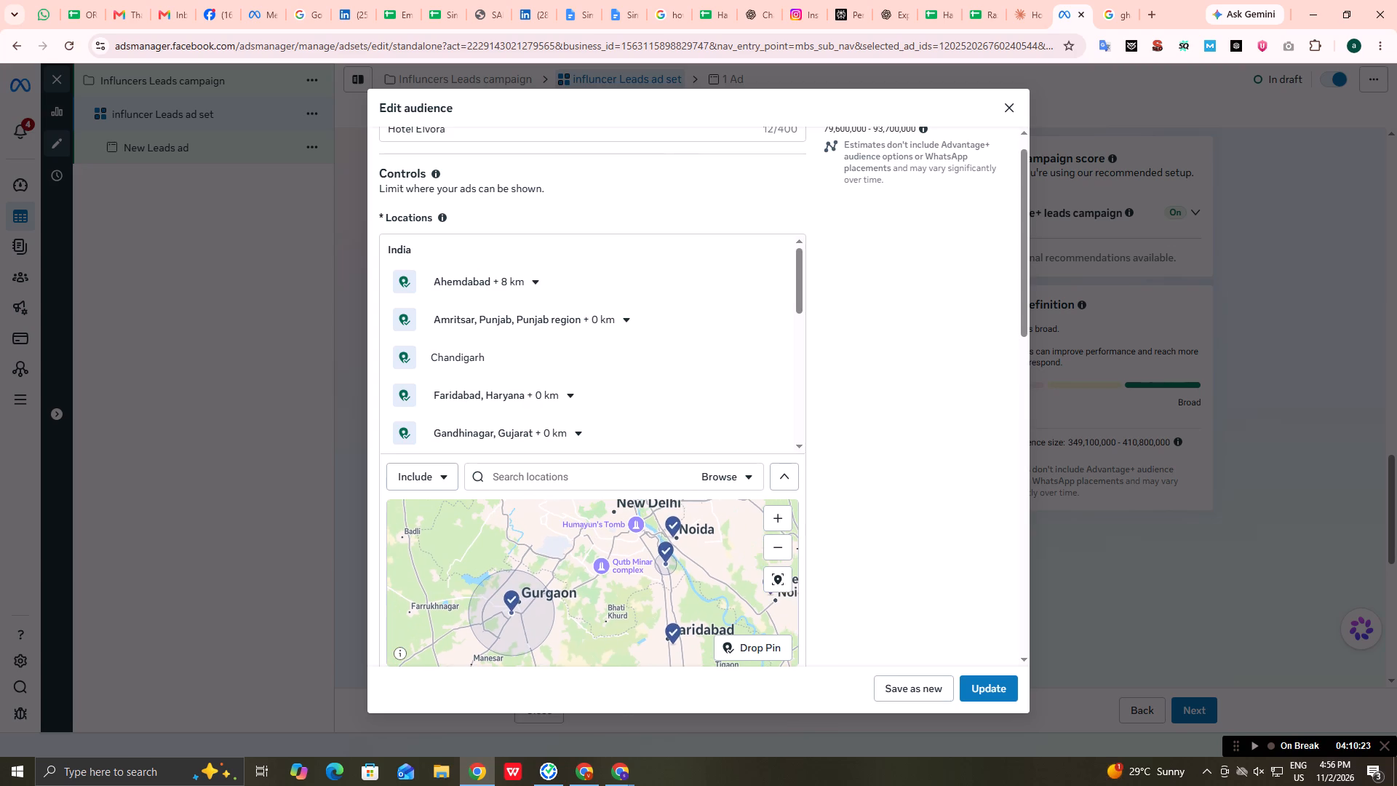
scroll(548, 385, "down", 1)
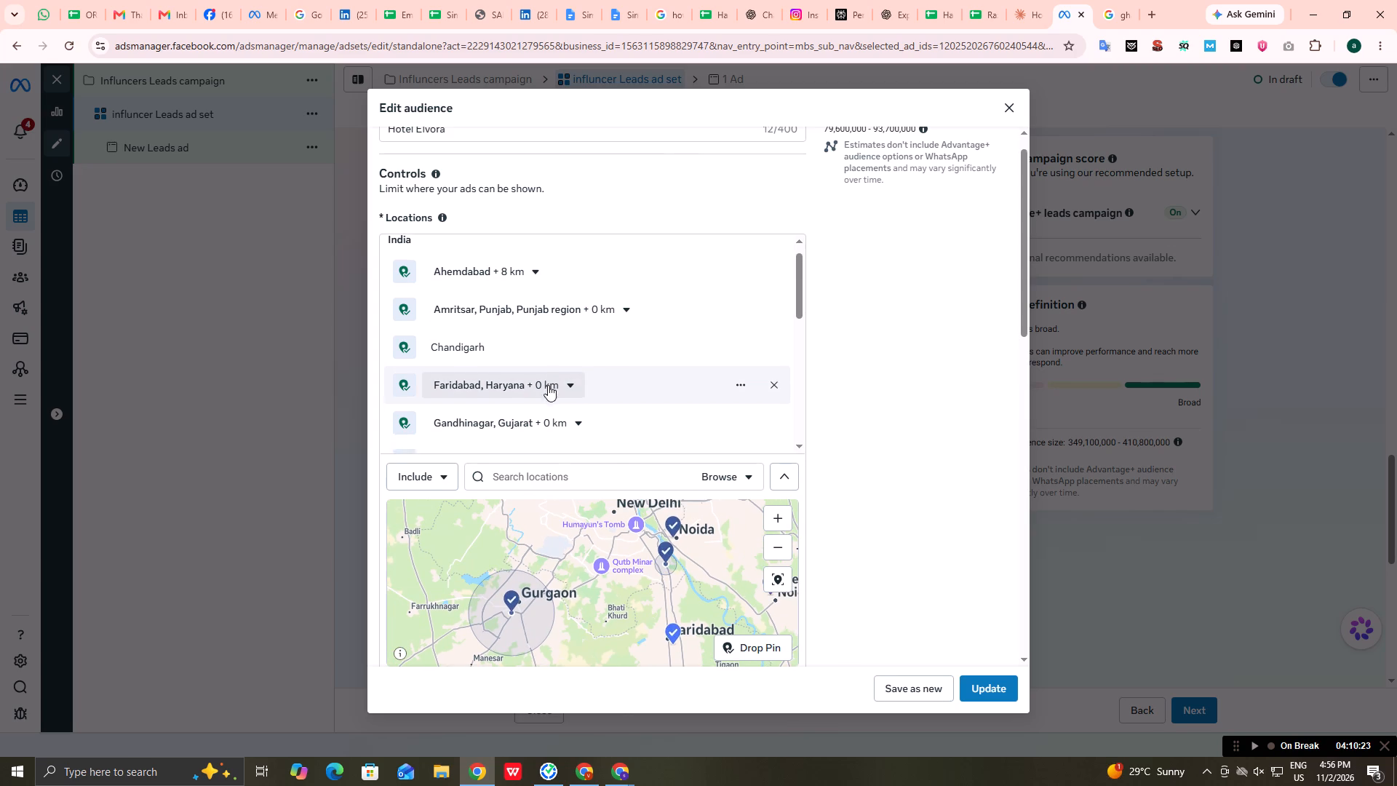
scroll(548, 385, "down", 5)
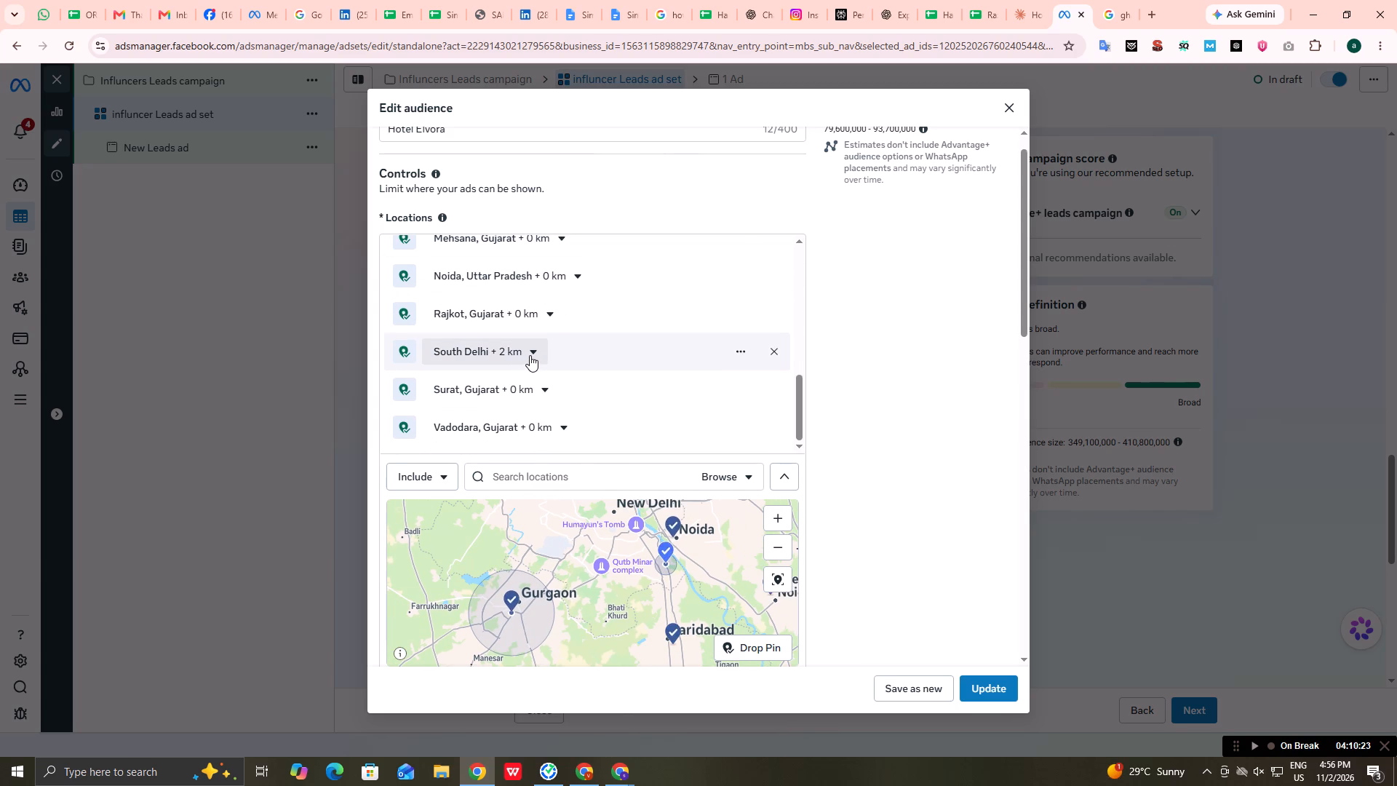
scroll(632, 539, "up", 2)
left_click_drag(705, 567, 704, 567)
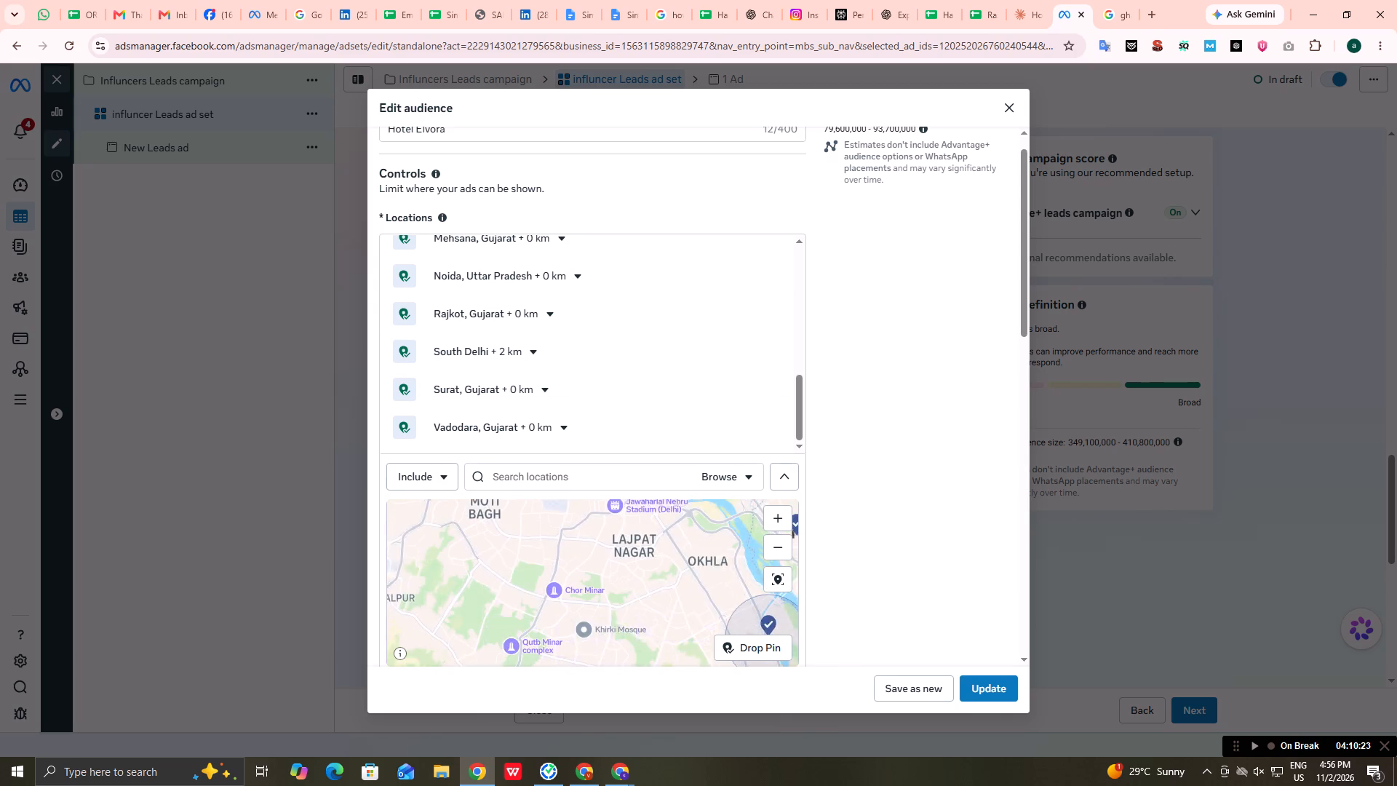
left_click_drag(704, 567, 555, 557)
scroll(621, 598, "up", 1)
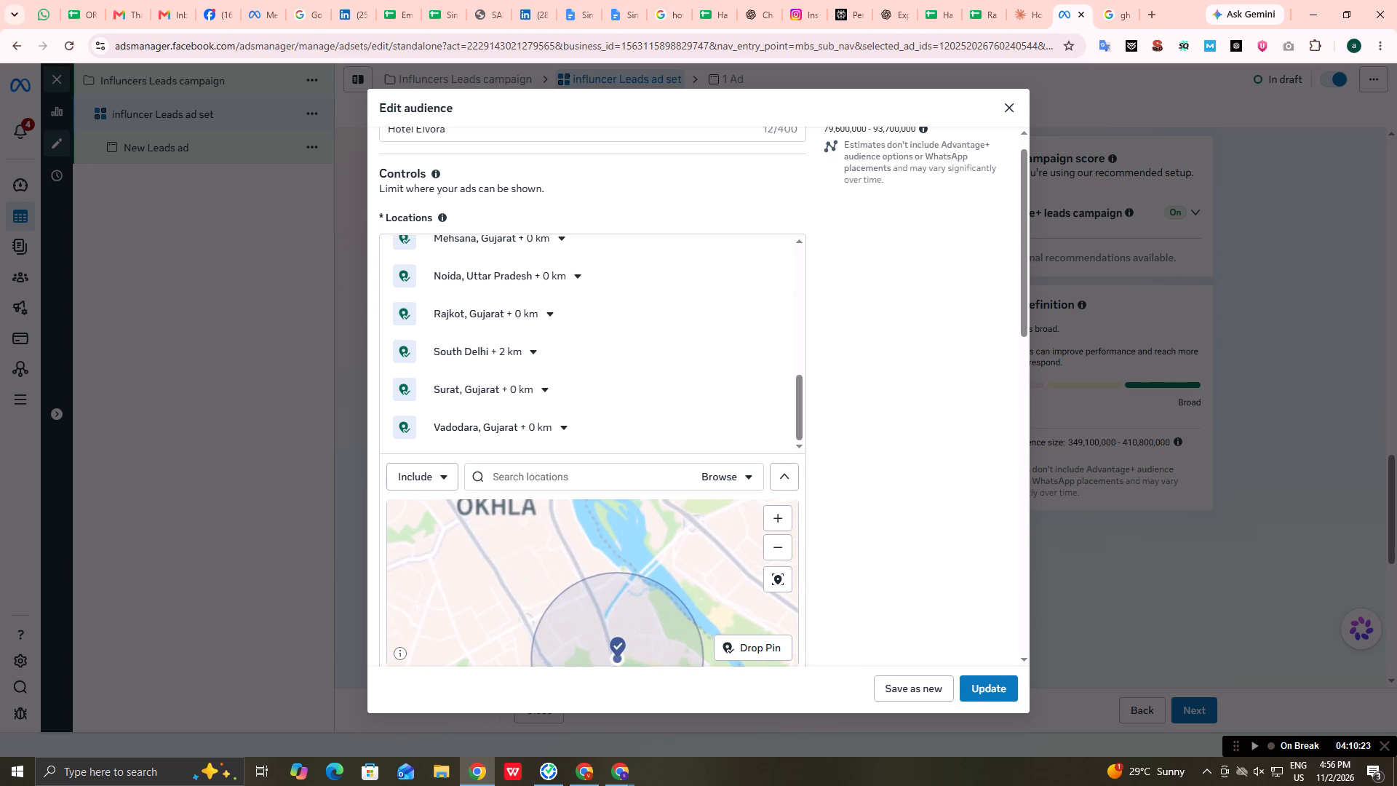
left_click_drag(523, 563, 588, 527)
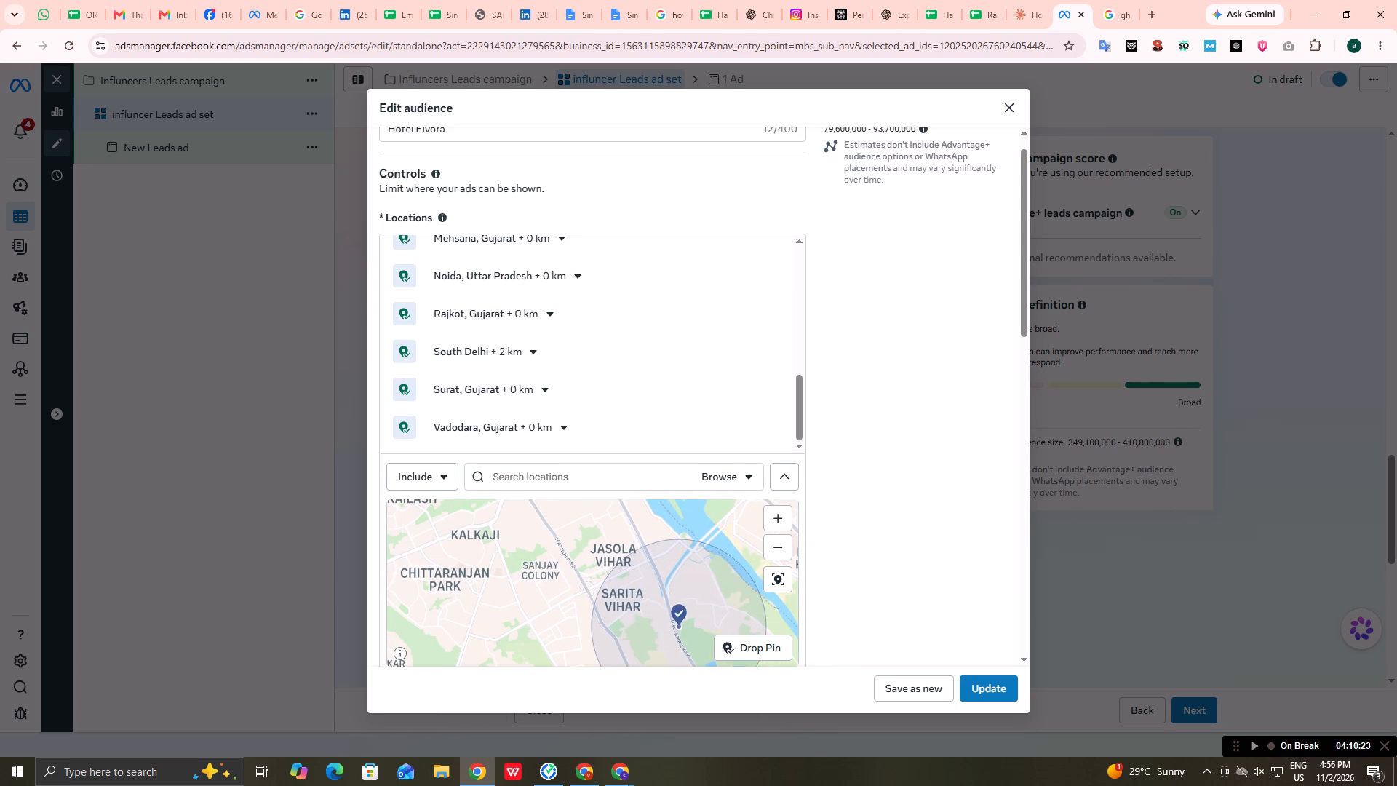
scroll(604, 558, "down", 1)
scroll(604, 558, "up", 1)
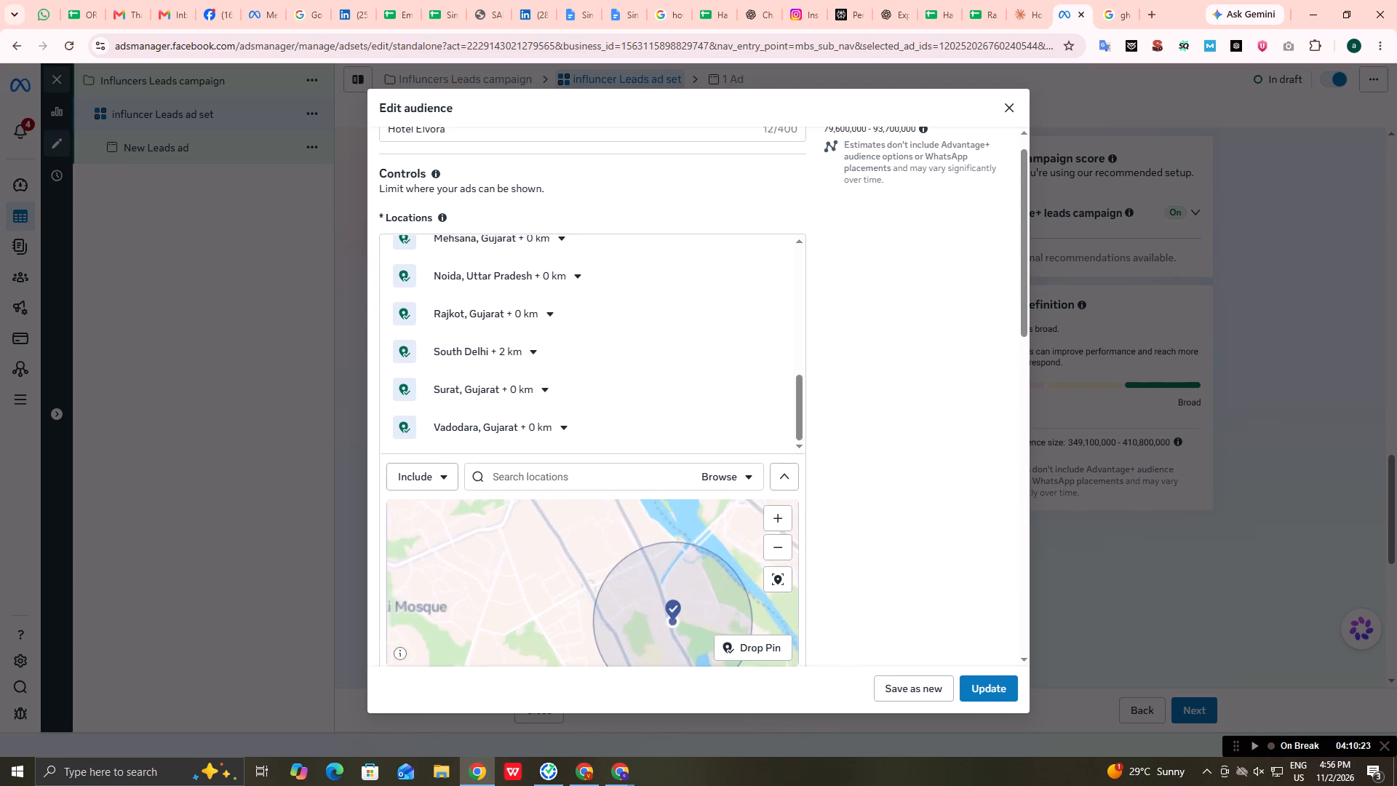
scroll(604, 558, "up", 1)
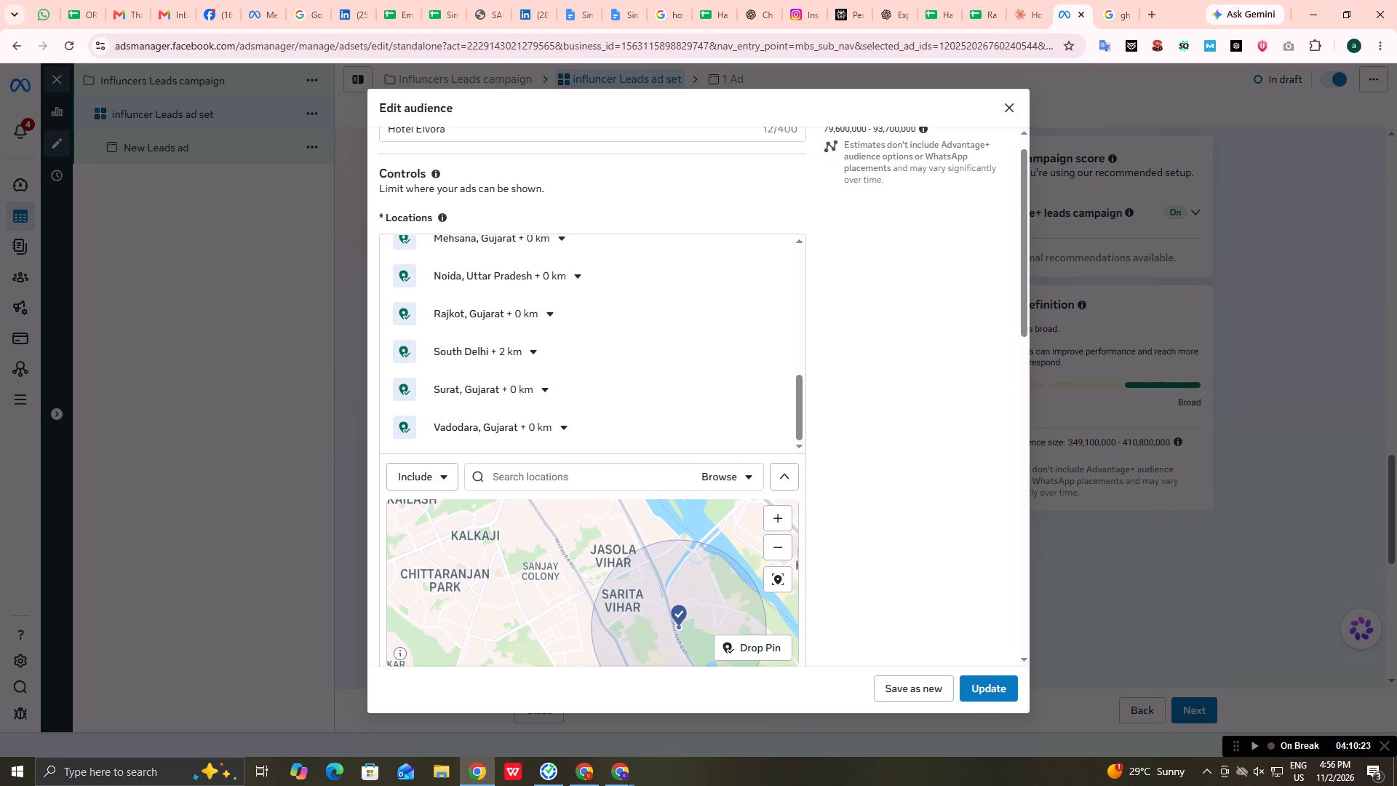
scroll(604, 558, "down", 1)
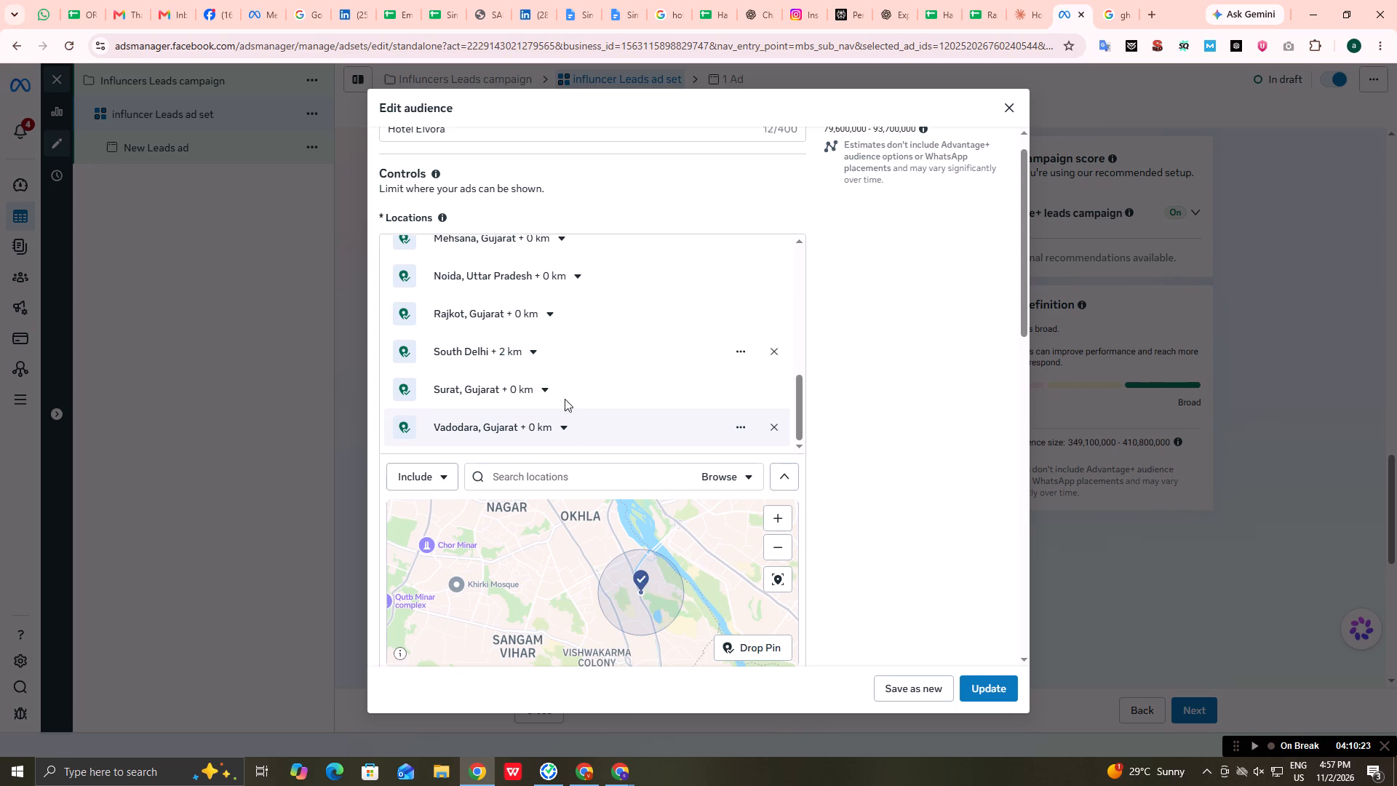
left_click_drag(580, 598, 634, 597)
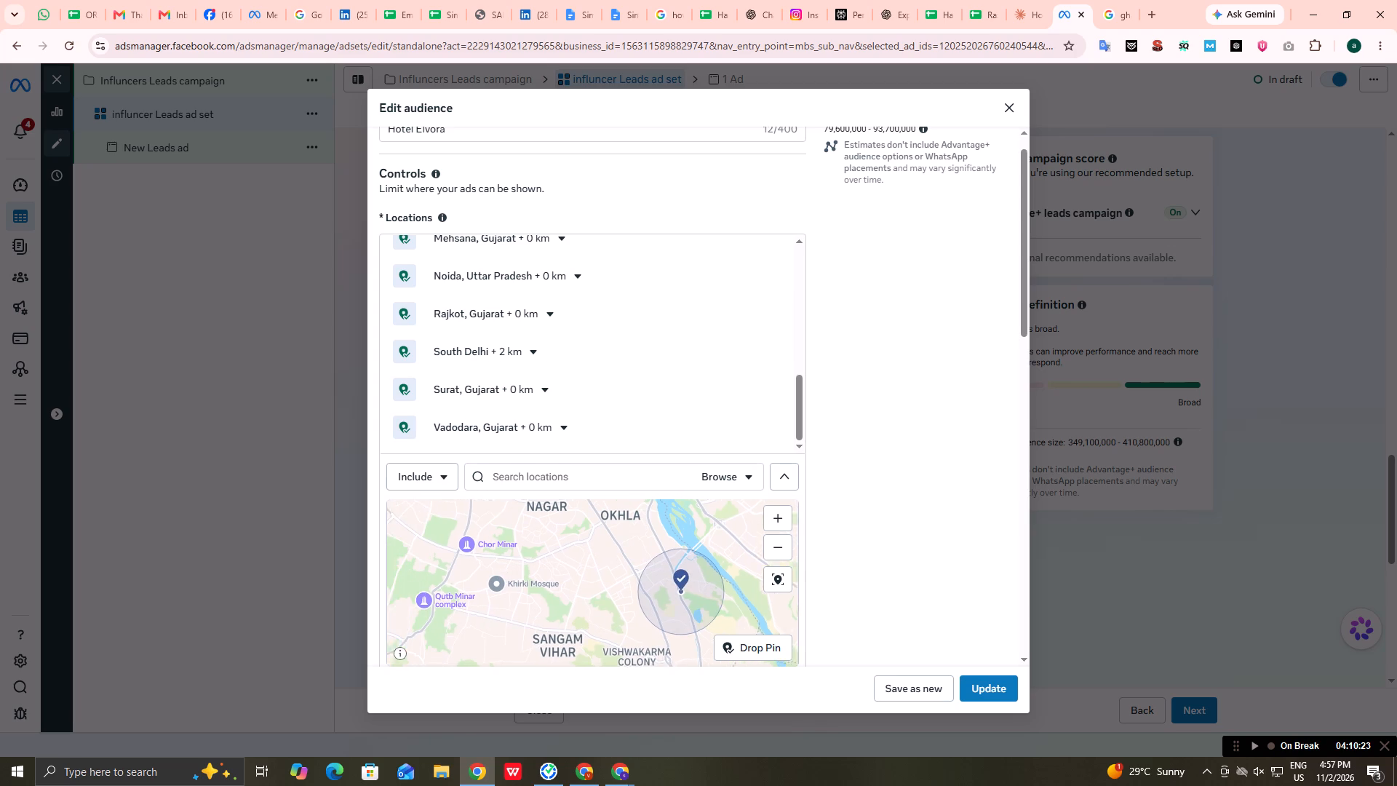
left_click_drag(634, 597, 658, 597)
scroll(658, 597, "up", 1)
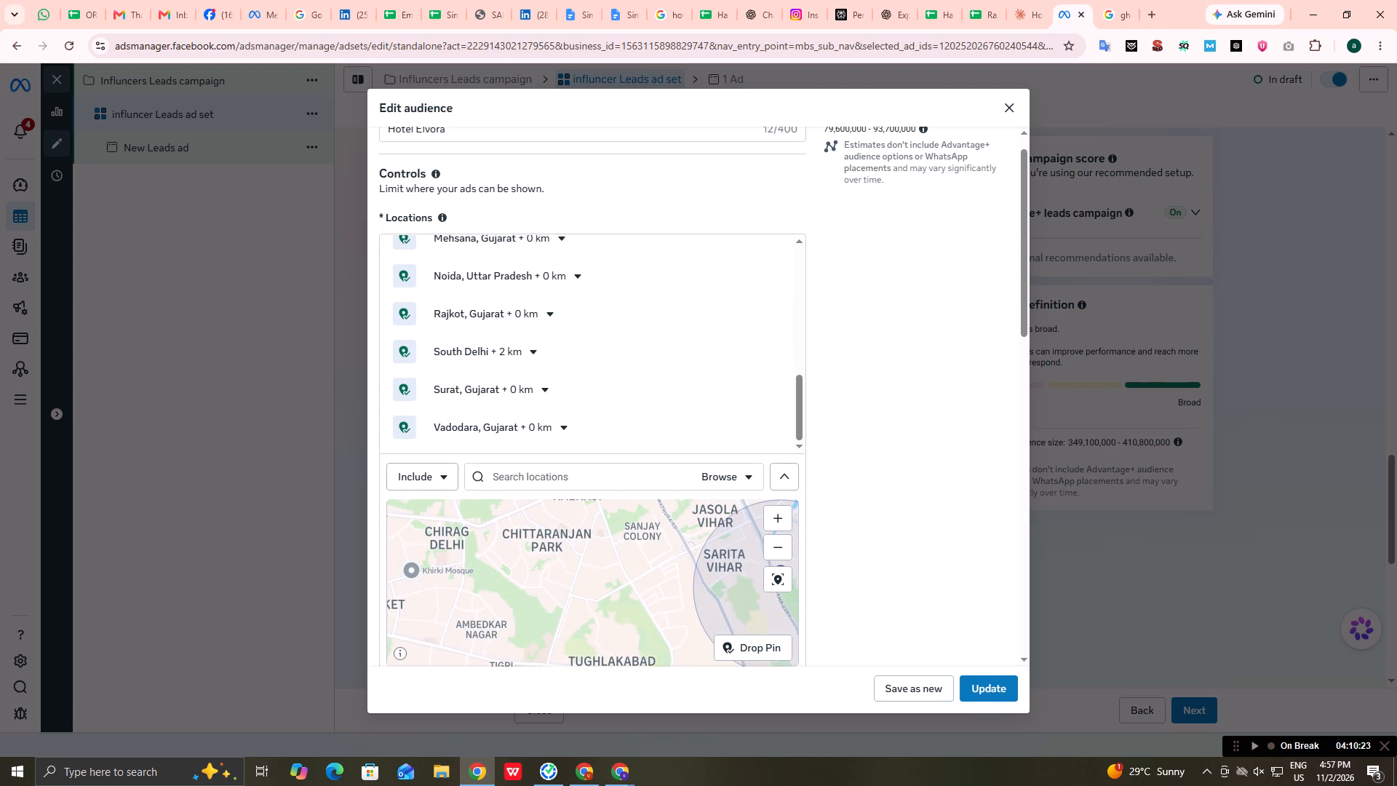
left_click_drag(658, 597, 607, 625)
Set the radius around the South Delhi location to 5 km.
left_click(528, 352)
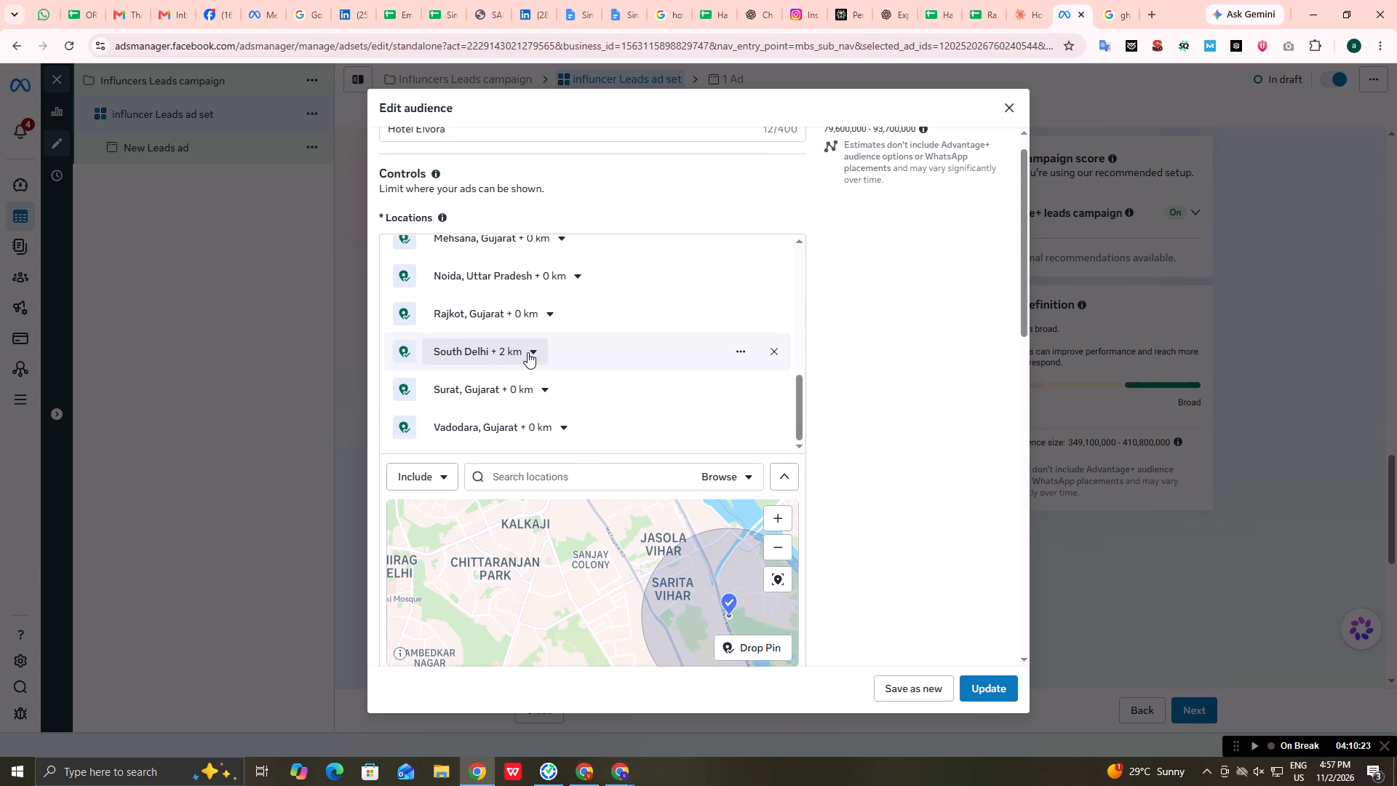
left_click(509, 404)
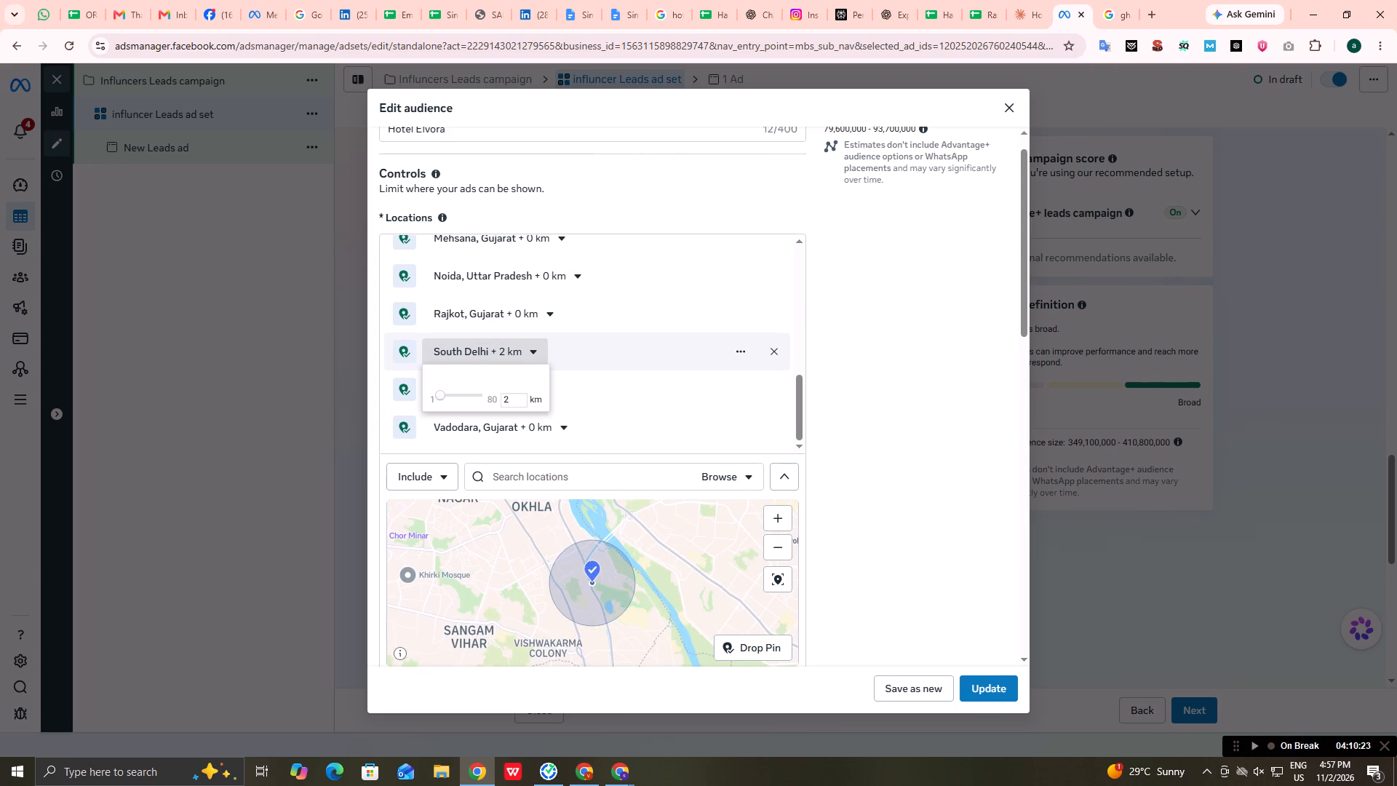
key("BackSpace")
key("5")
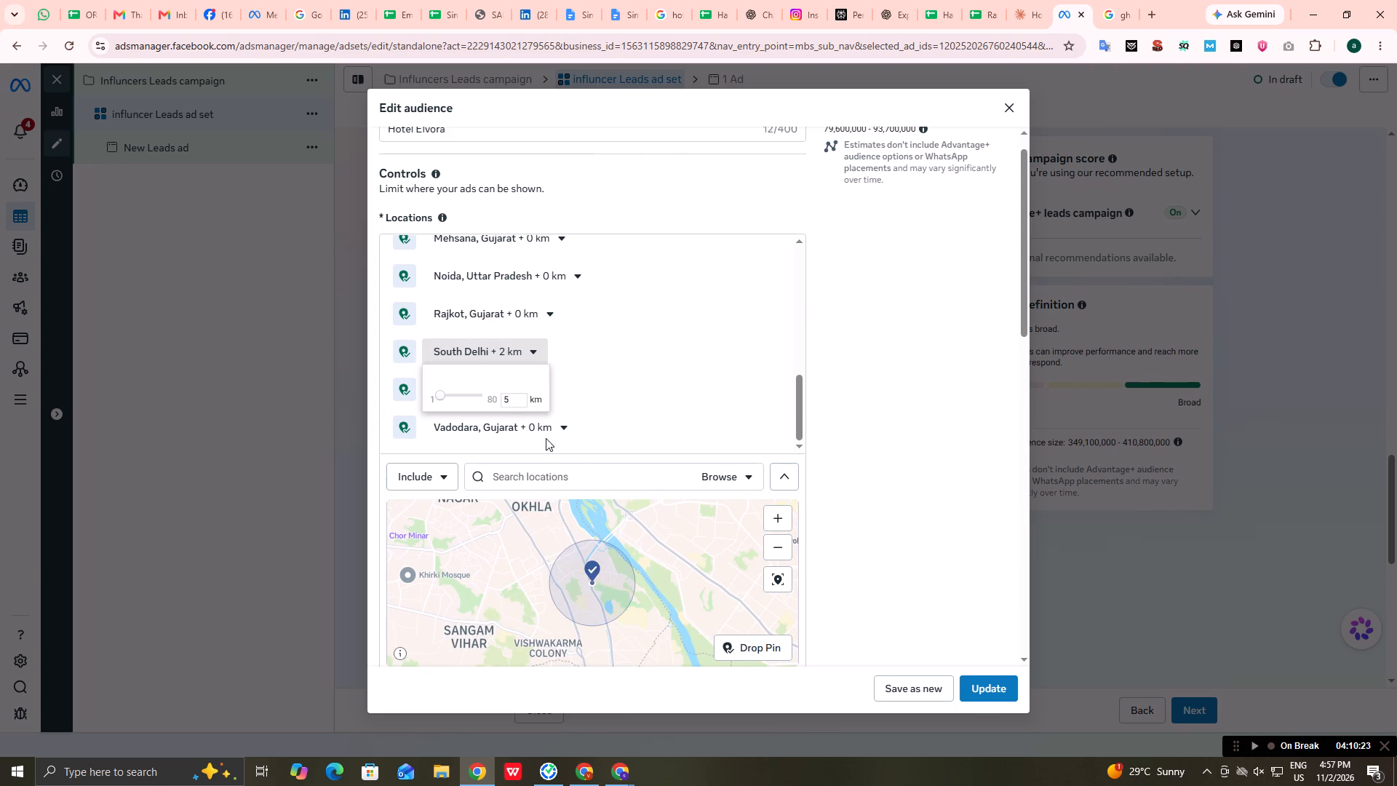
left_click(611, 408)
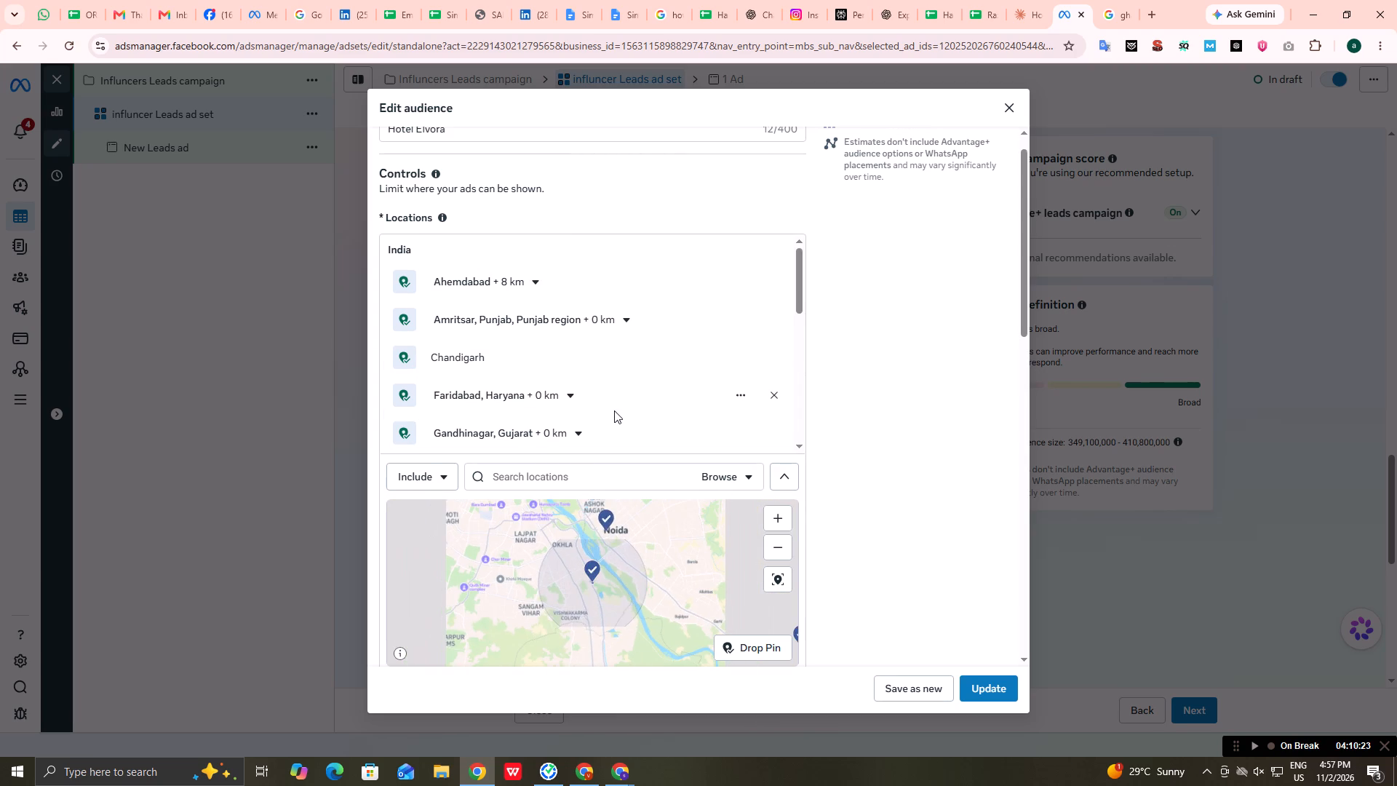
Examine on the map how the South Delhi radius covers Okhla, Lajpat Nagar, Noida and the surrounding New Delhi localities.
scroll(600, 573, "up", 2)
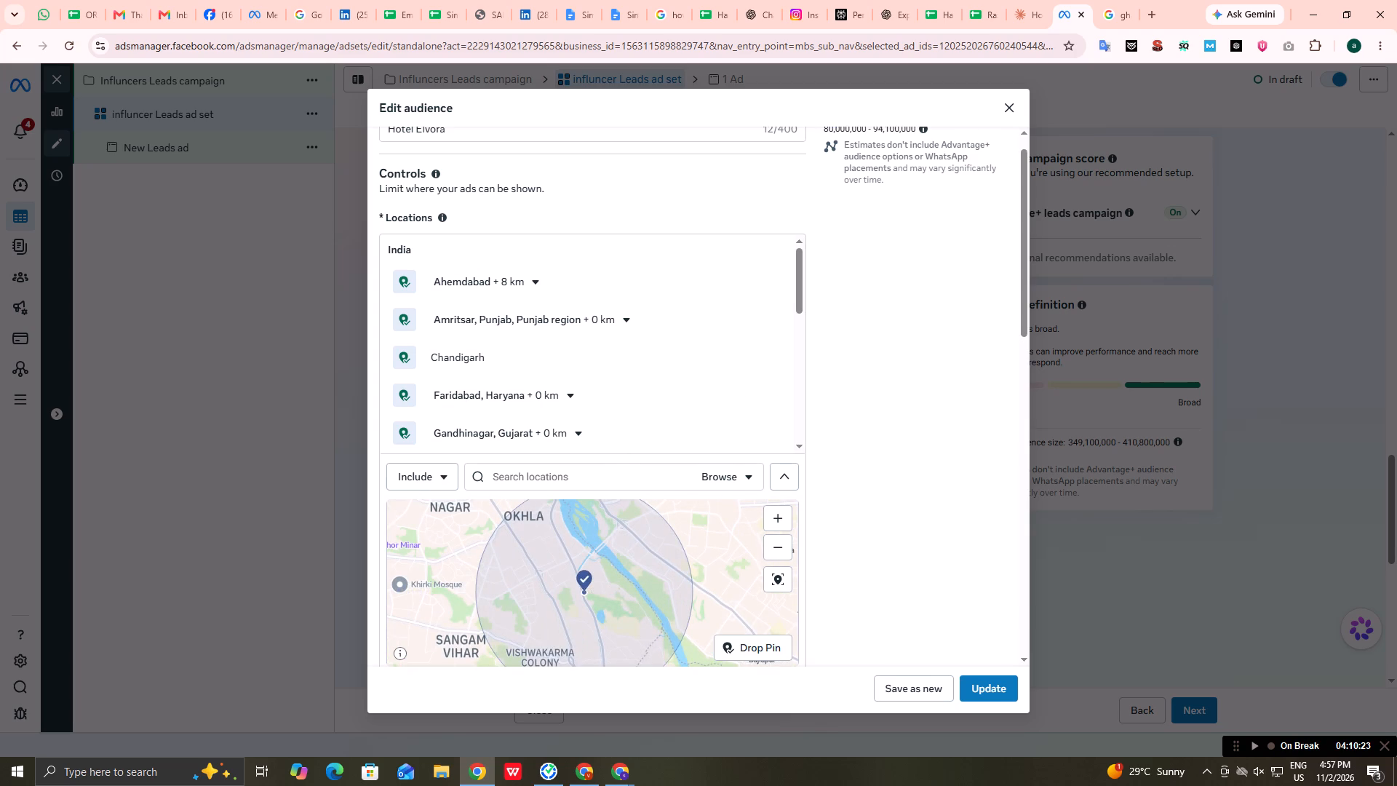
left_click_drag(528, 566, 616, 547)
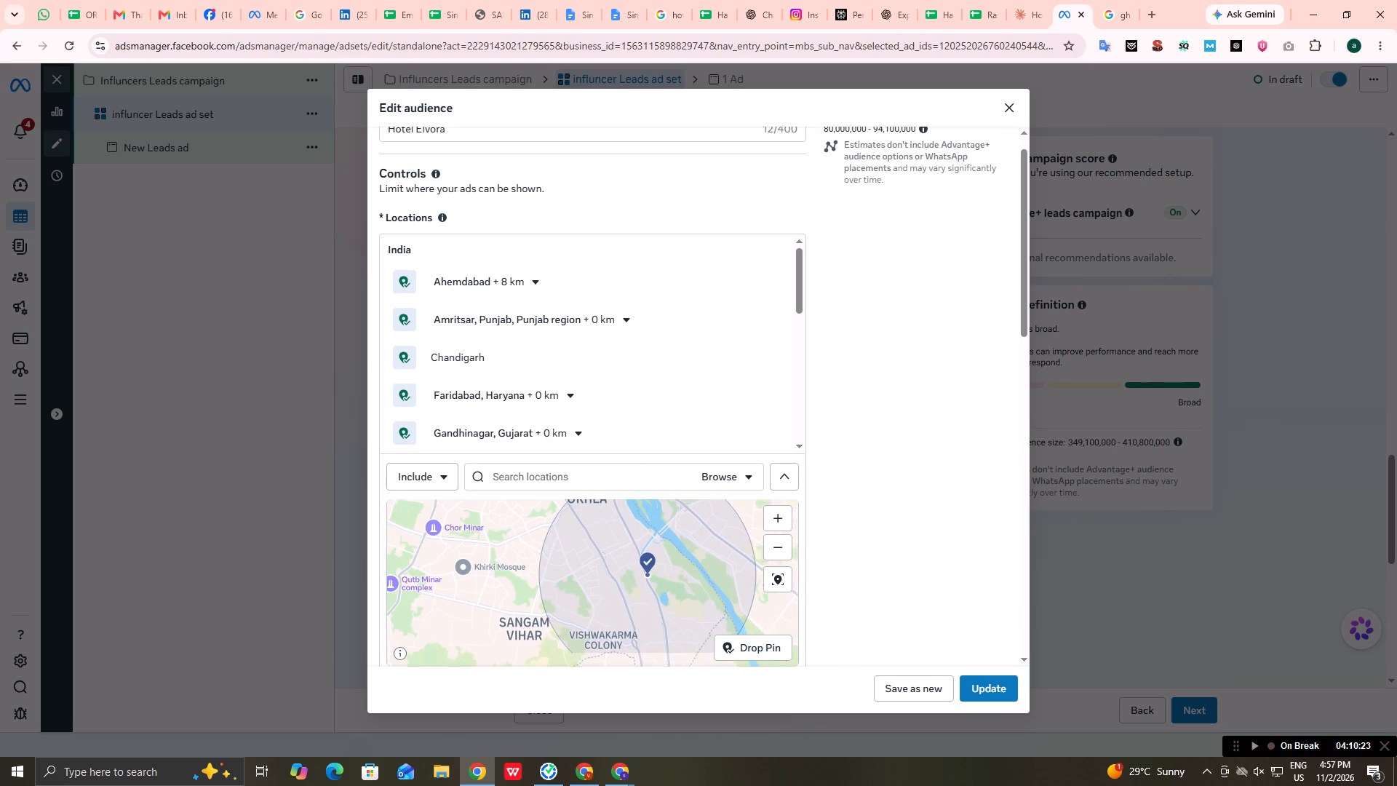
left_click_drag(616, 547, 628, 547)
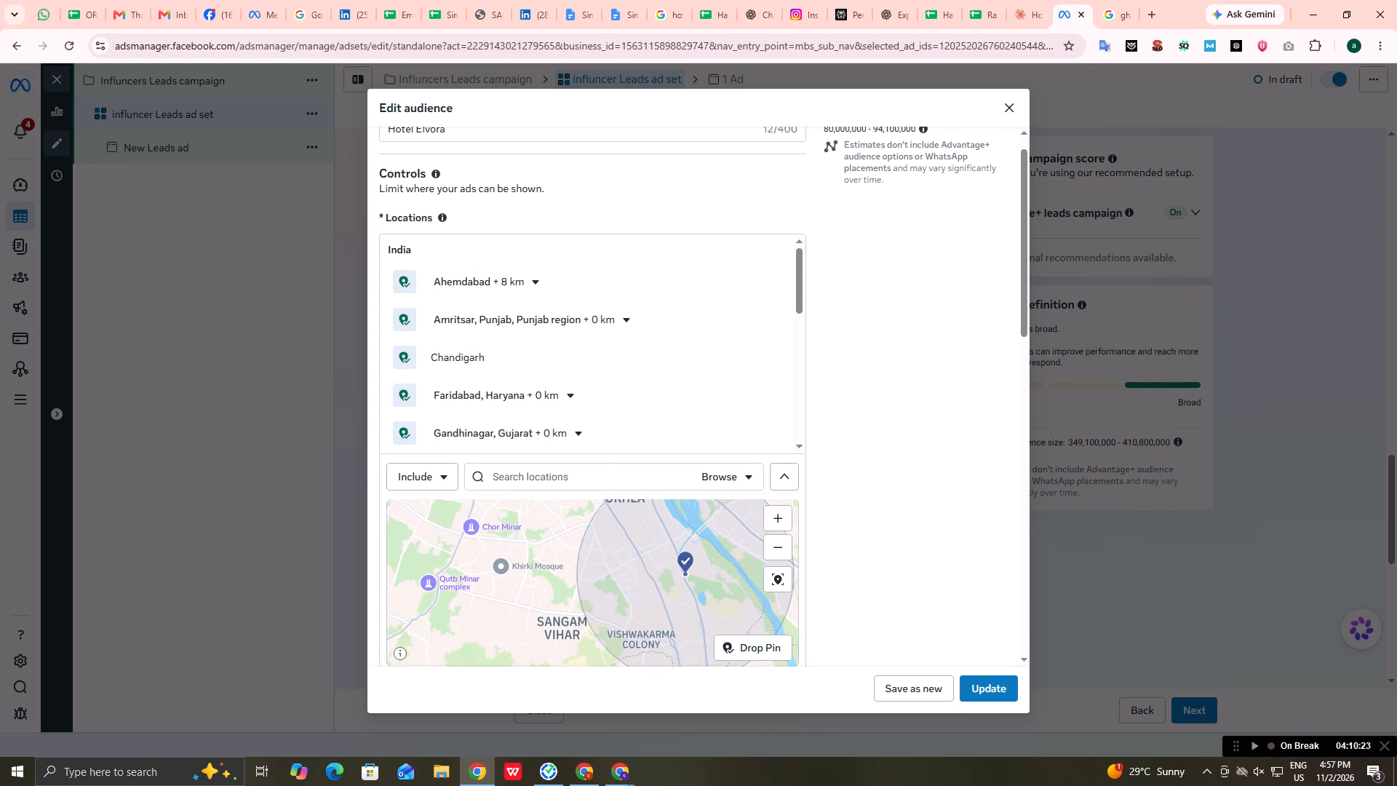
scroll(518, 554, "up", 1)
scroll(518, 554, "down", 1)
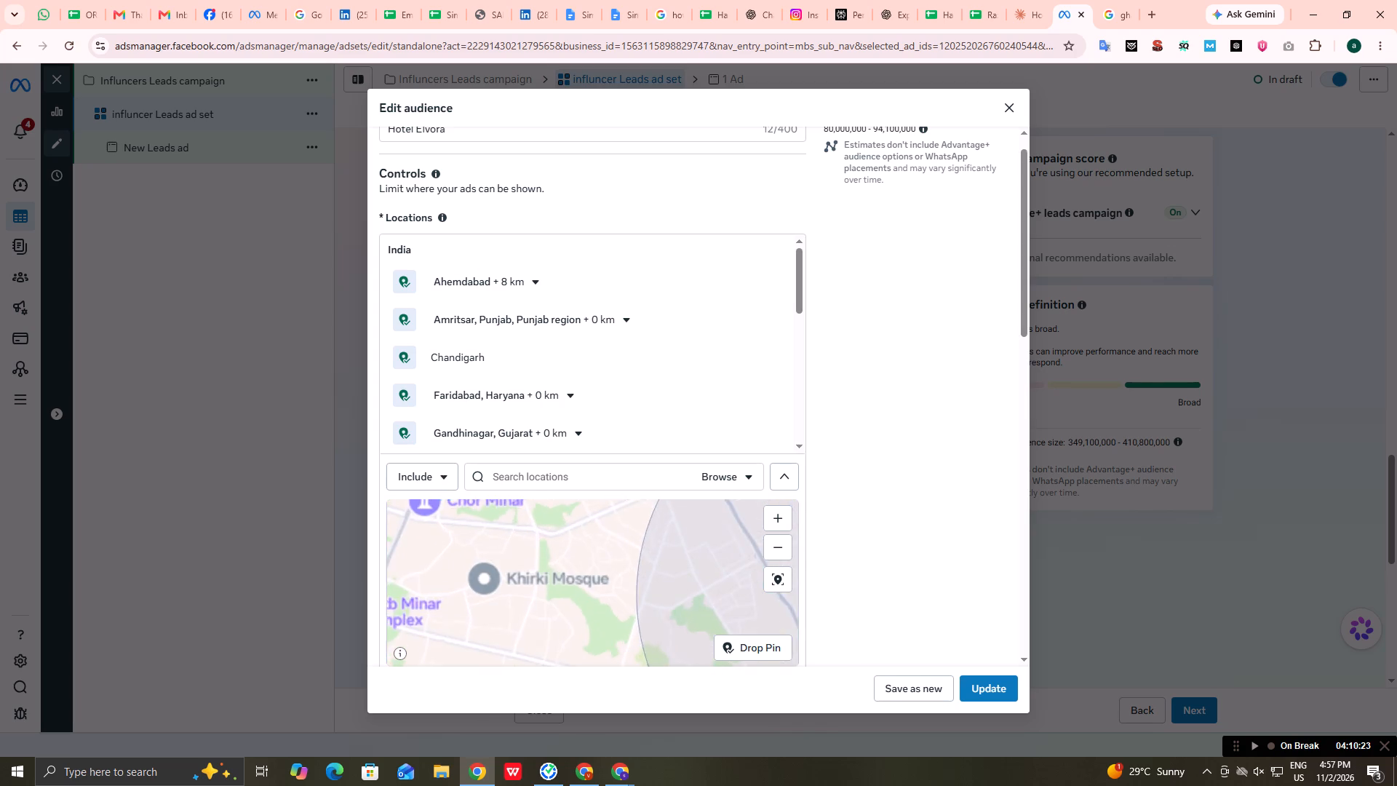
scroll(518, 554, "down", 1)
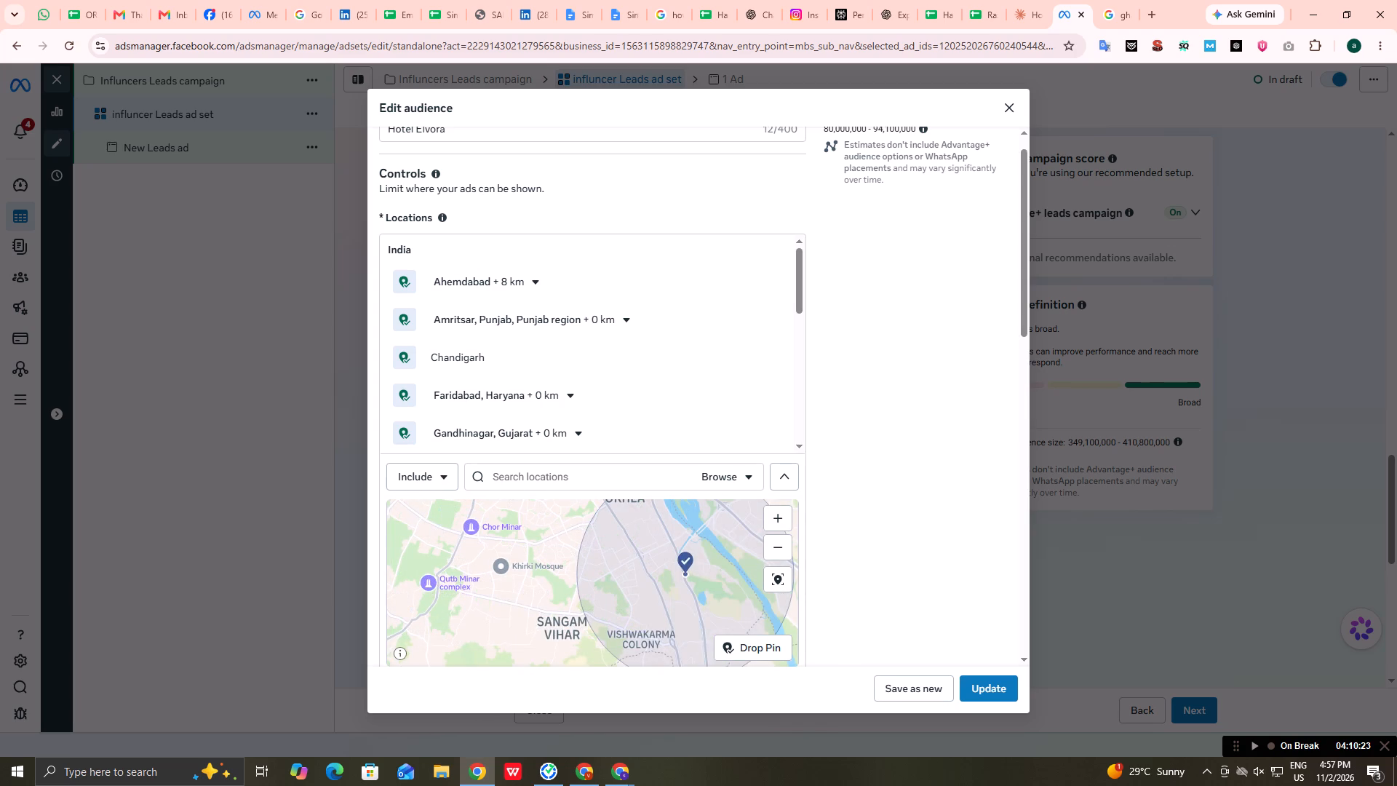
left_click_drag(556, 528, 566, 578)
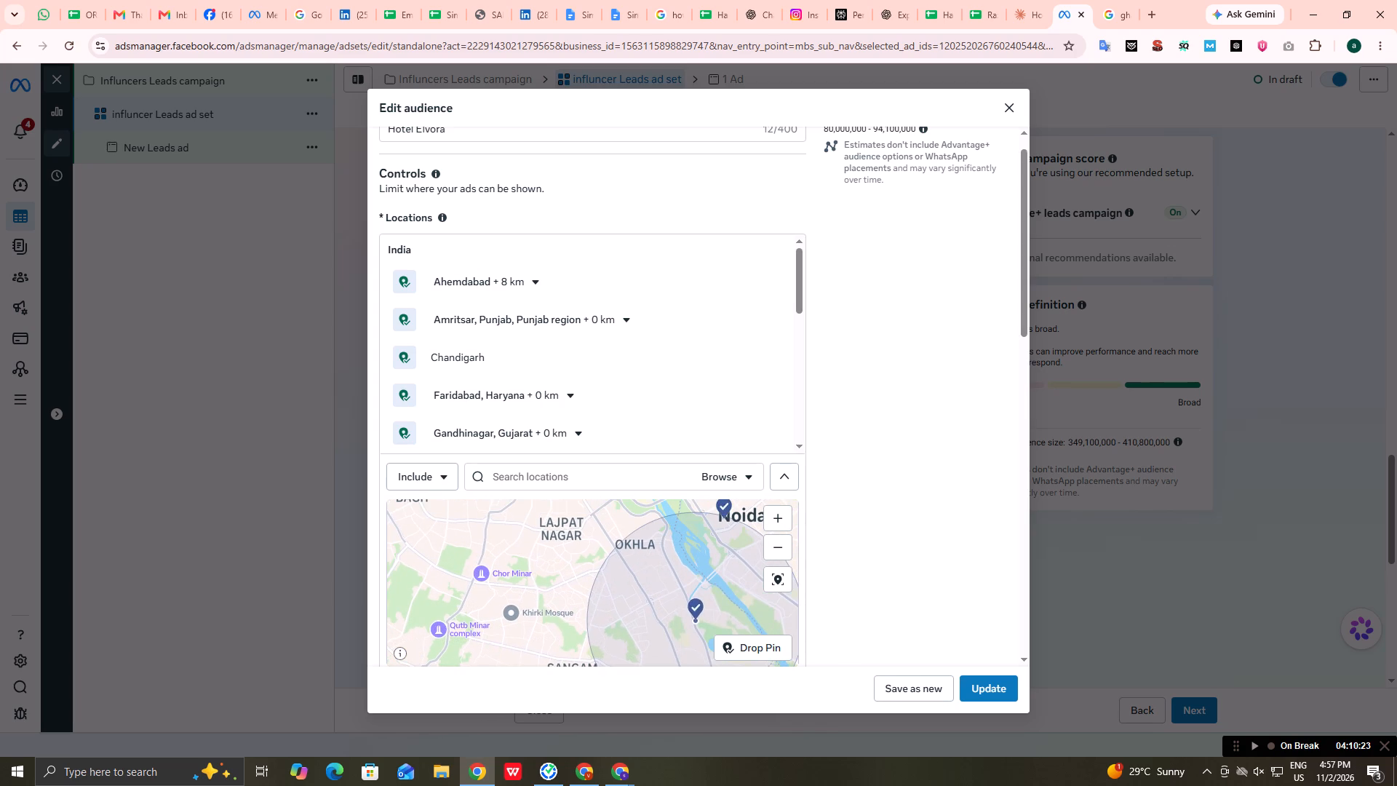
left_click_drag(495, 544, 508, 589)
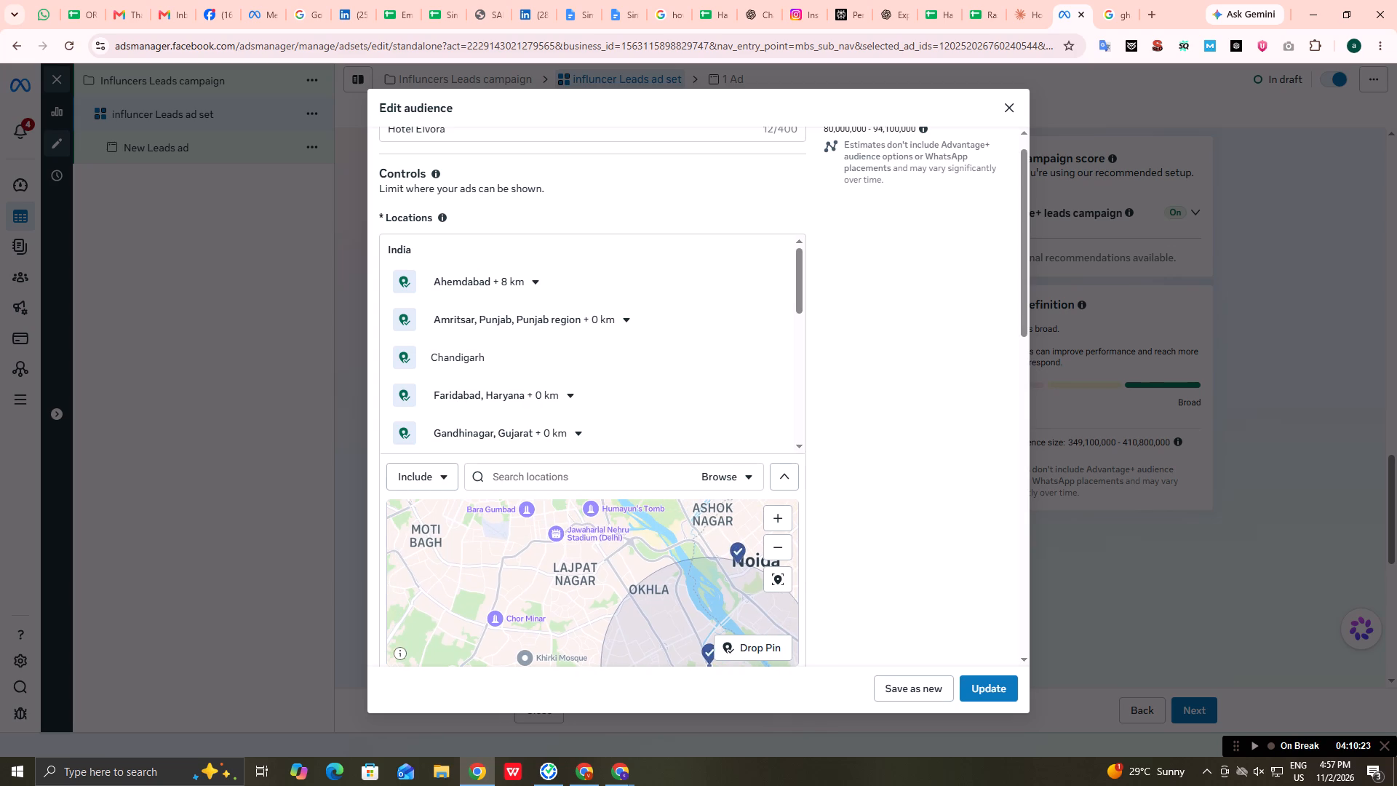
left_click_drag(533, 557, 546, 595)
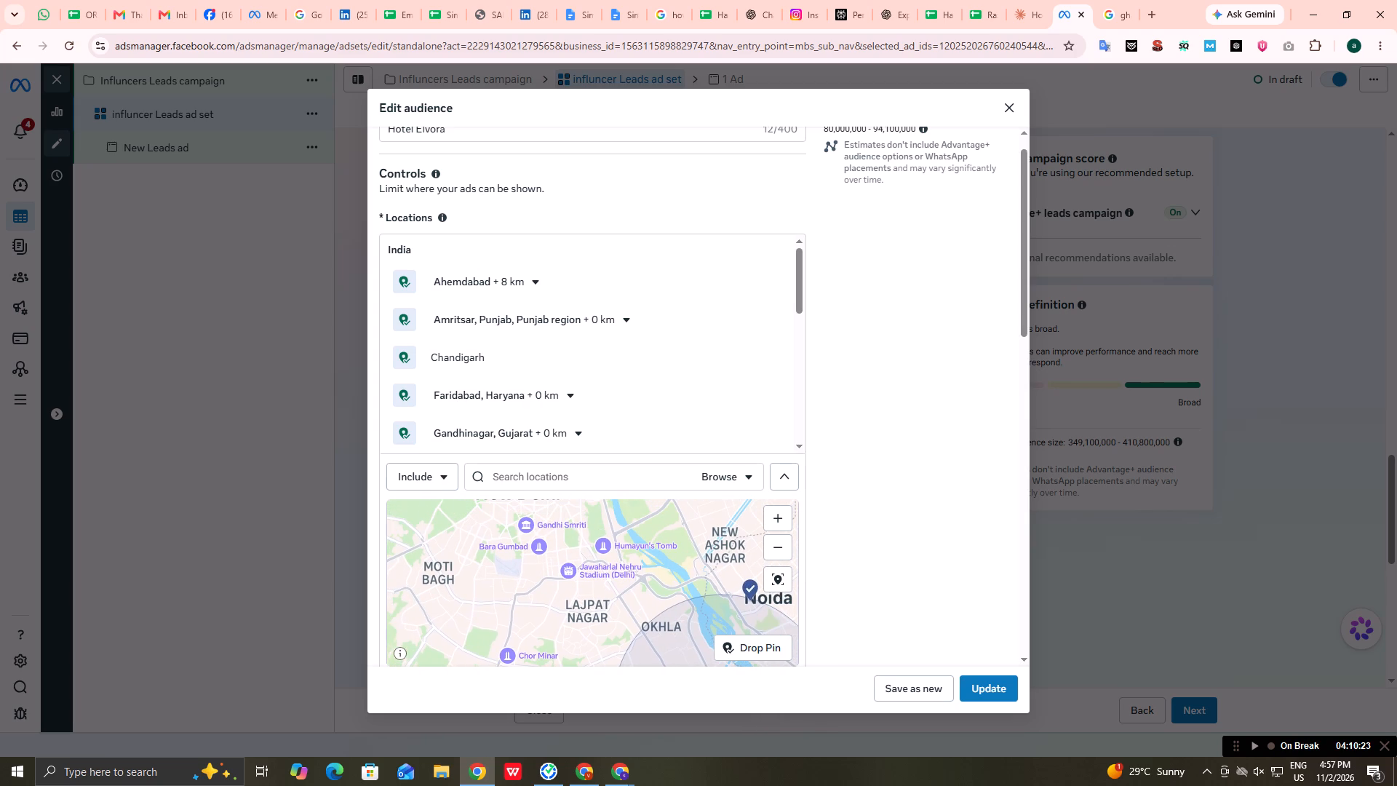
scroll(546, 595, "up", 1)
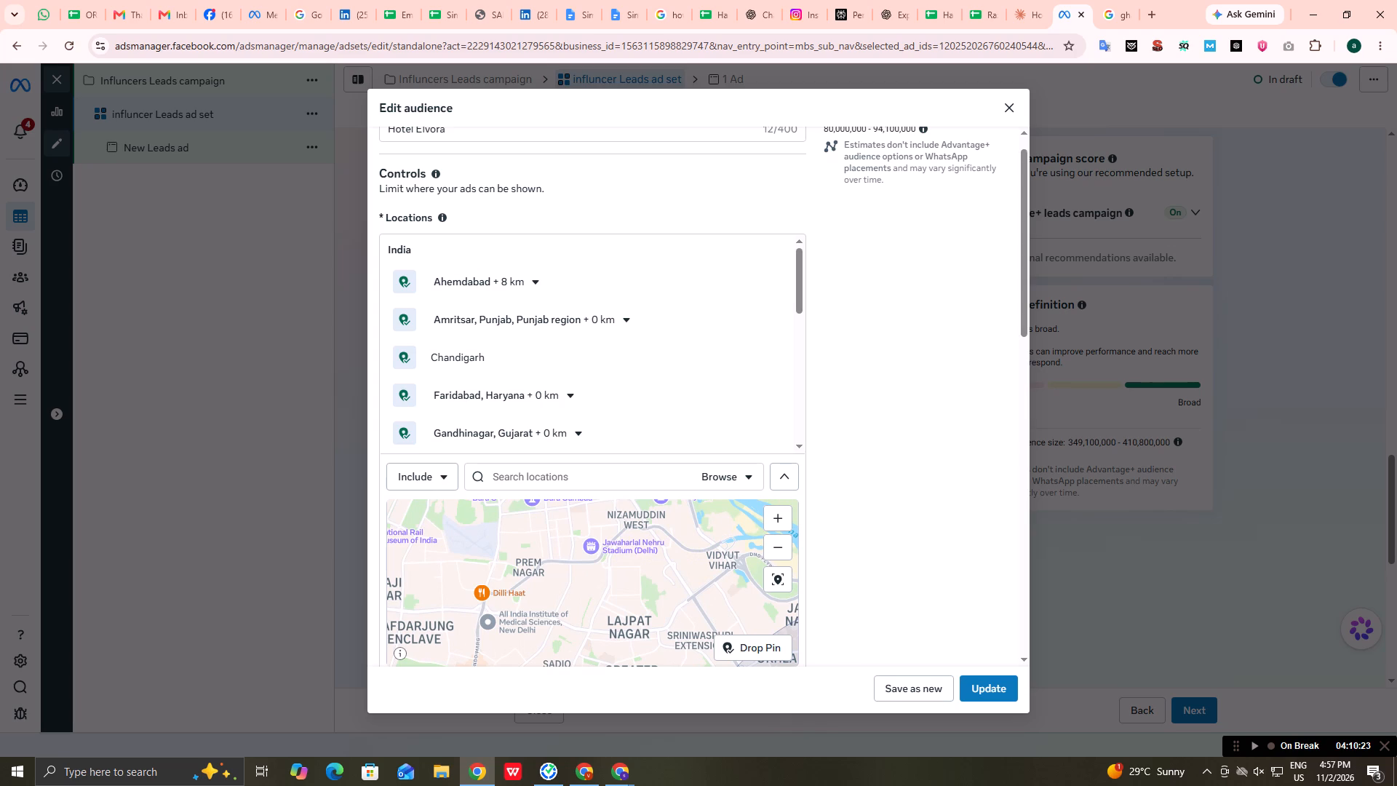
scroll(546, 595, "down", 1)
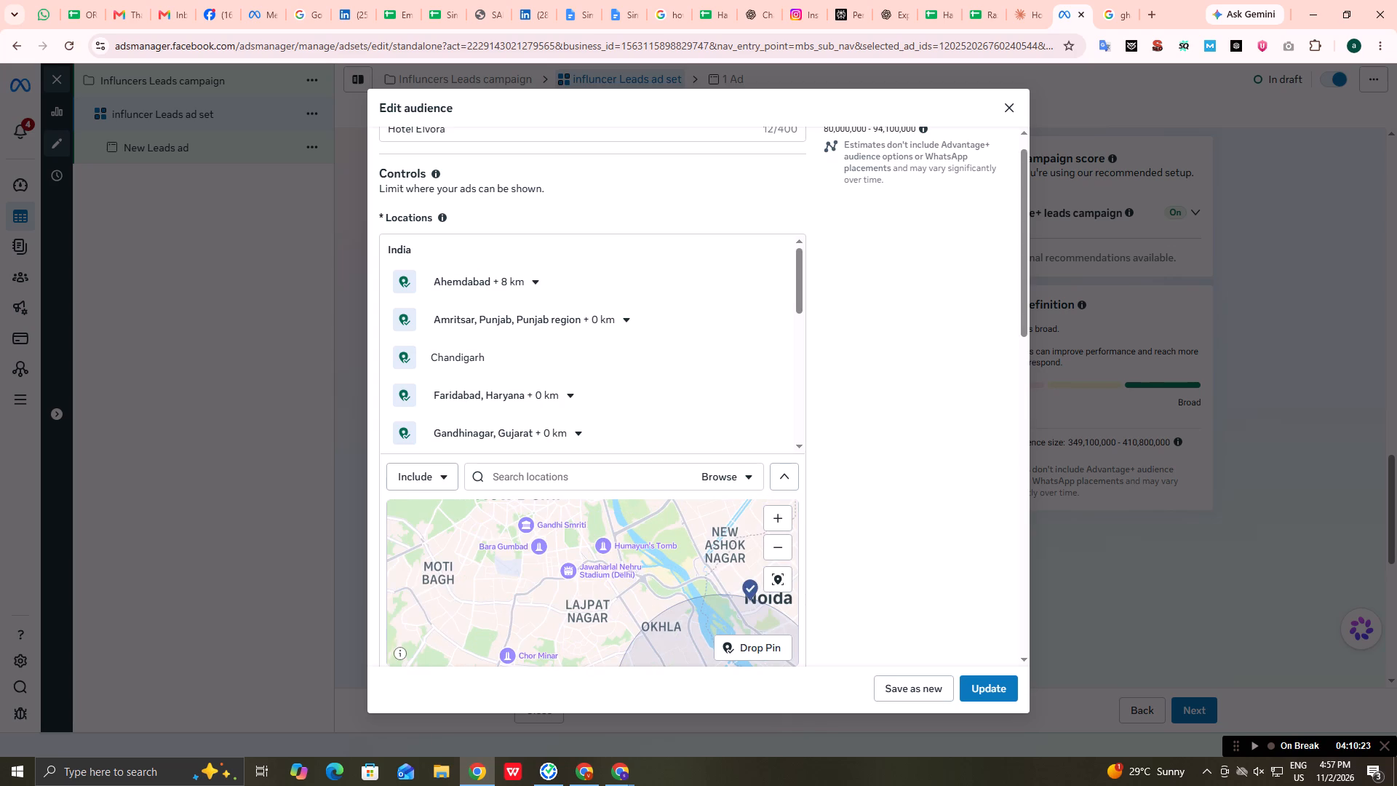
scroll(546, 595, "down", 1)
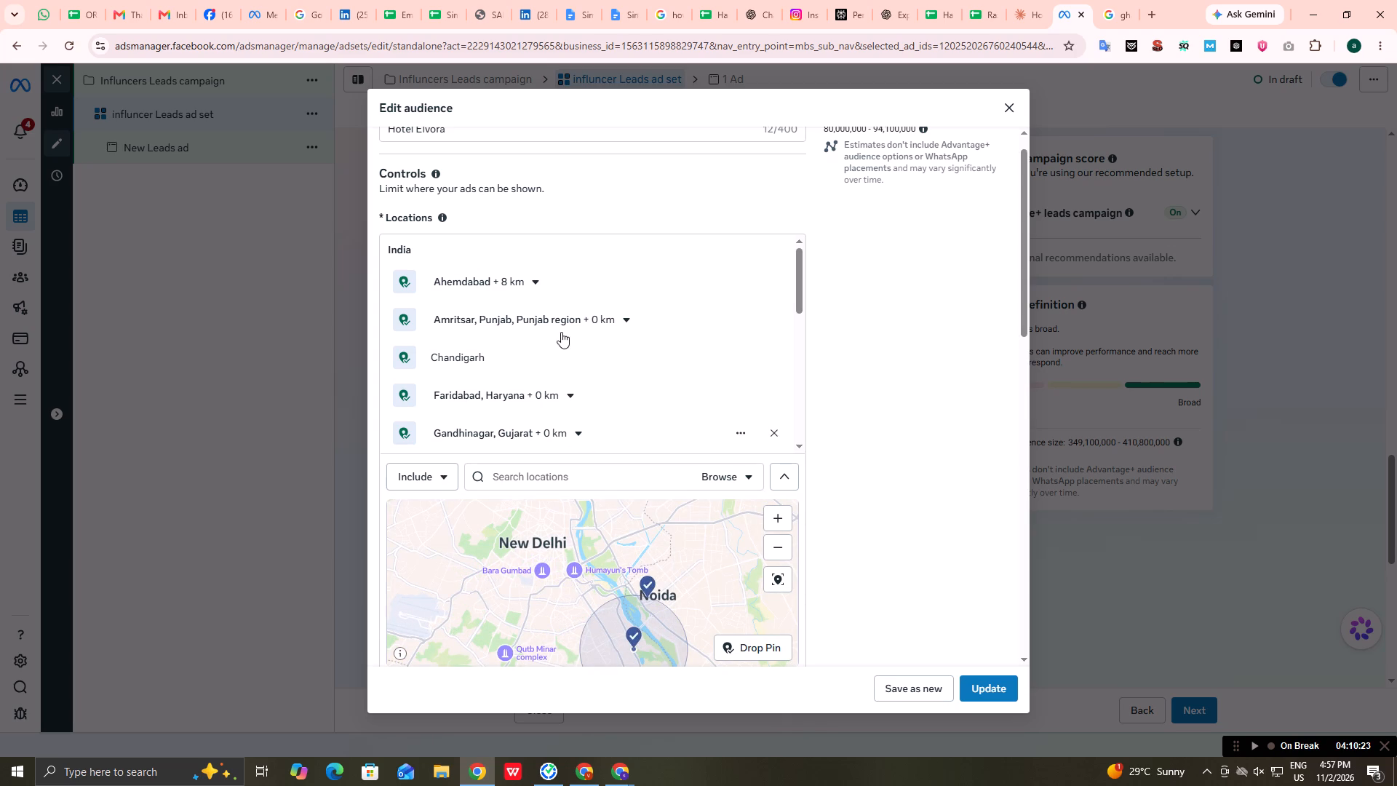
Set the radius around the South Delhi location to 4 km.
scroll(531, 413, "up", 1)
scroll(531, 413, "down", 1)
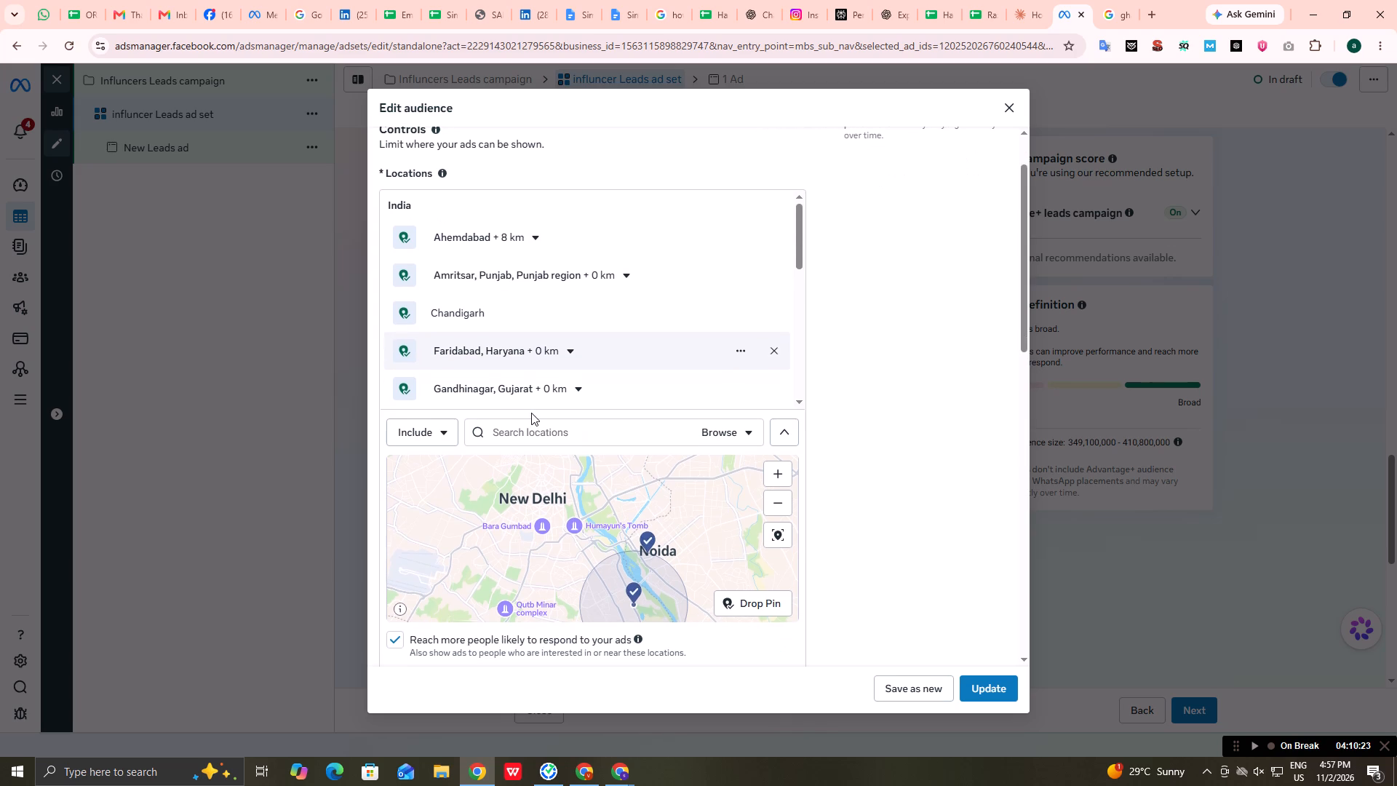
scroll(531, 413, "down", 1)
scroll(531, 413, "up", 2)
scroll(531, 413, "down", 8)
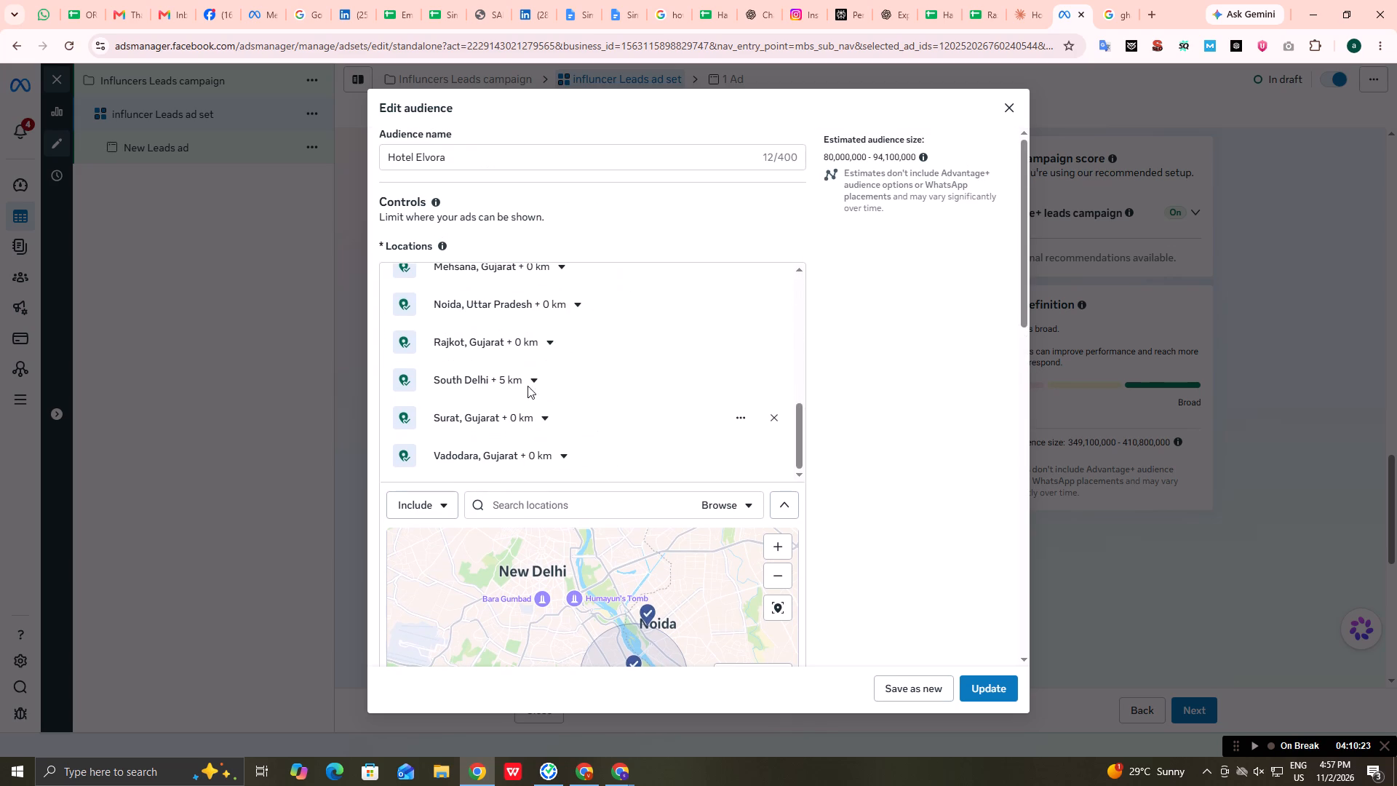
left_click(537, 379)
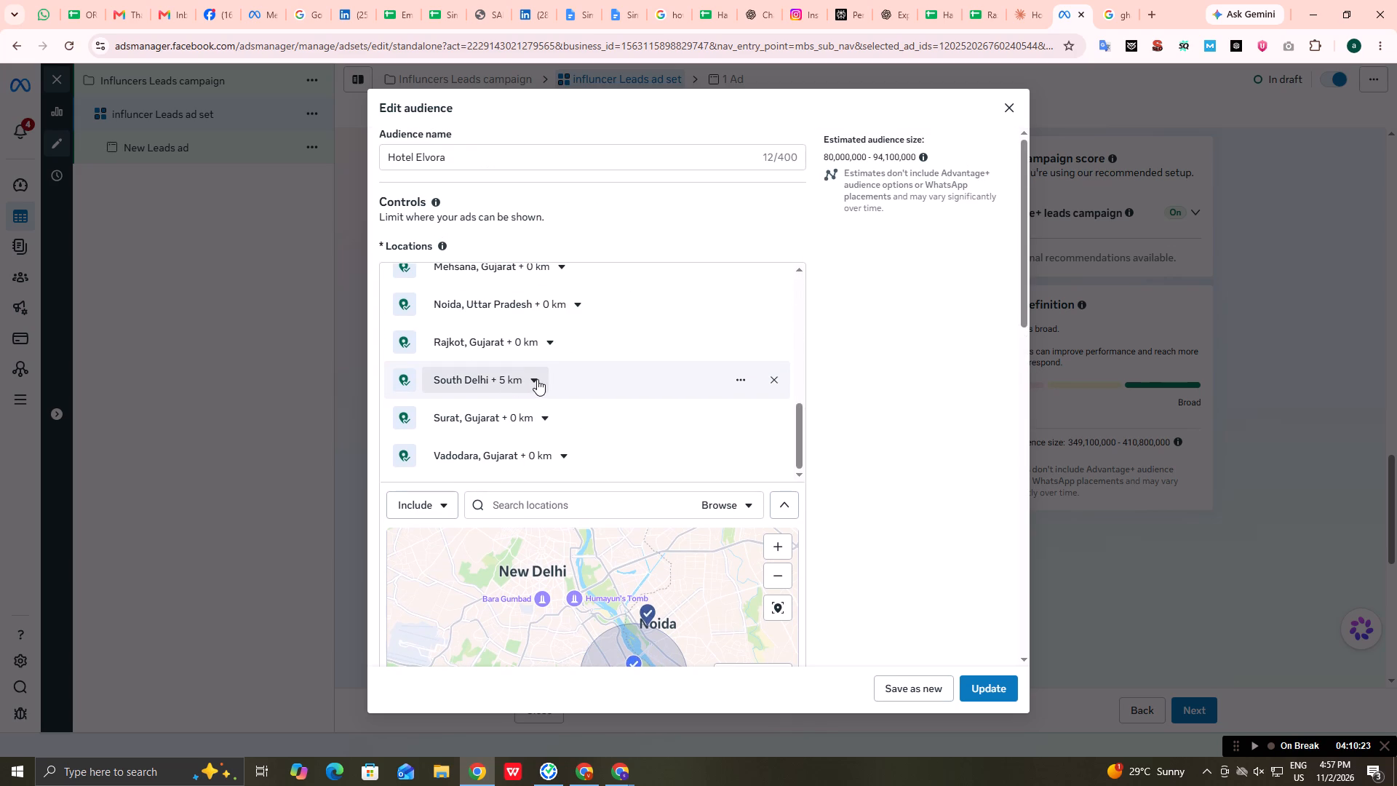
left_click(512, 428)
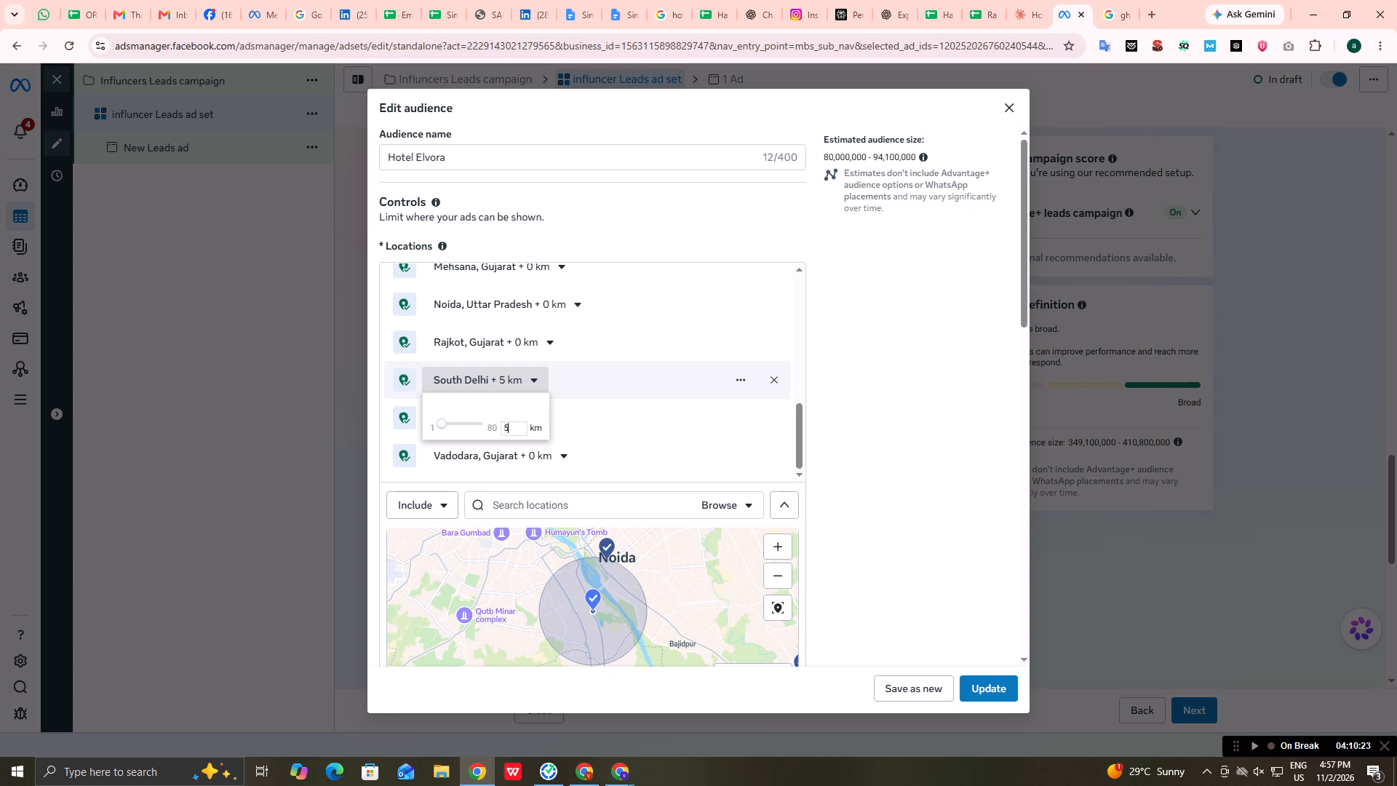
key("BackSpace")
key("4")
left_click(577, 447)
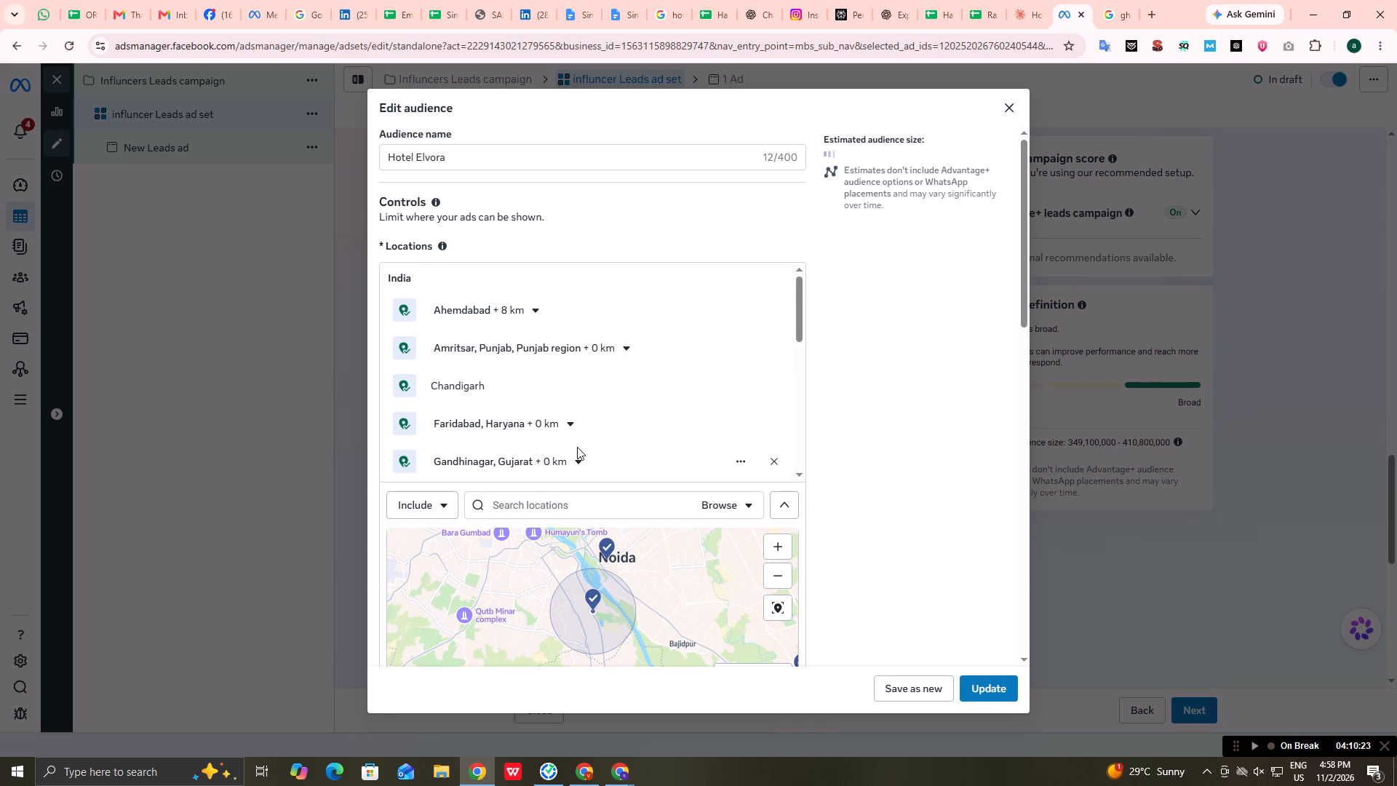
Review the radii of the listed locations and compare the South Delhi, Gurgaon, Noida and Faridabad coverage on the map.
scroll(545, 345, "up", 1)
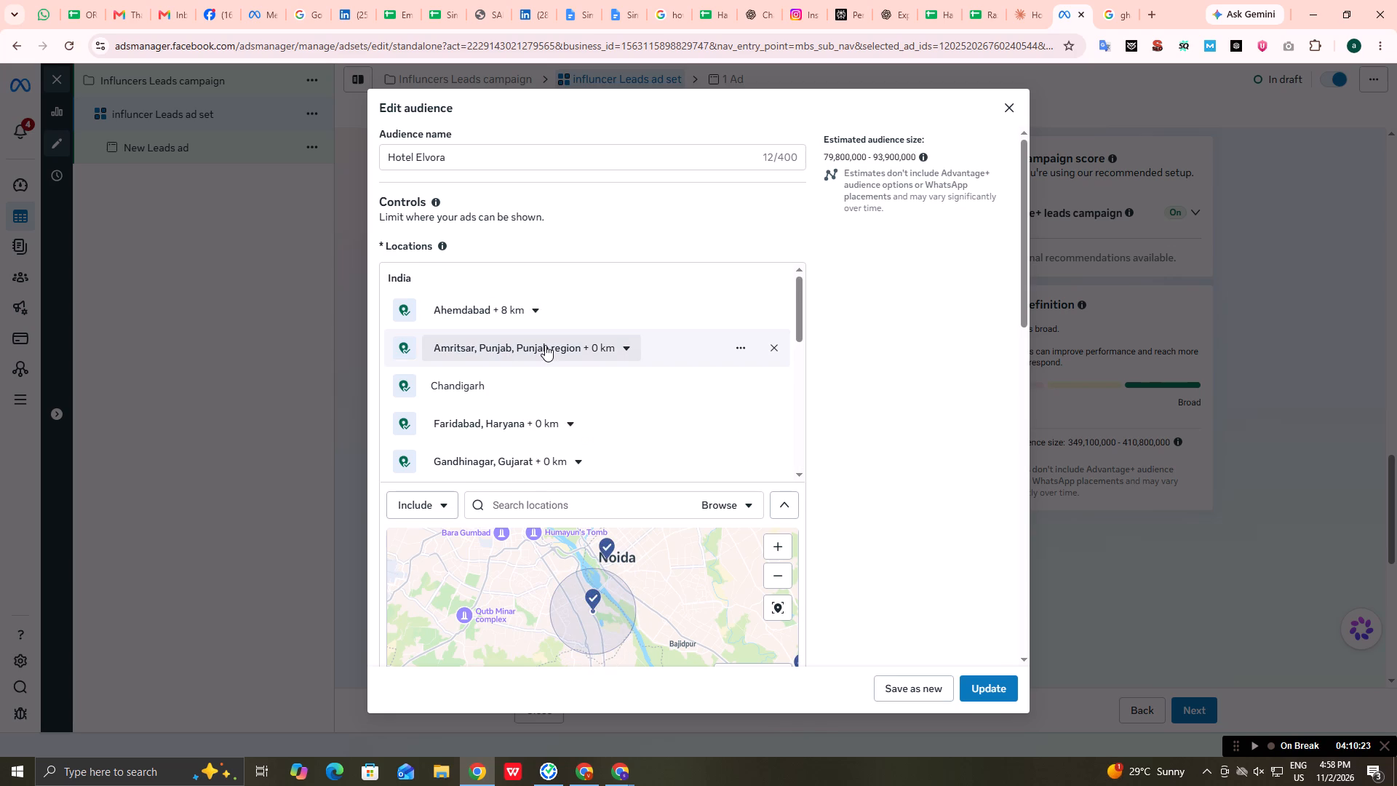
scroll(545, 345, "down", 1)
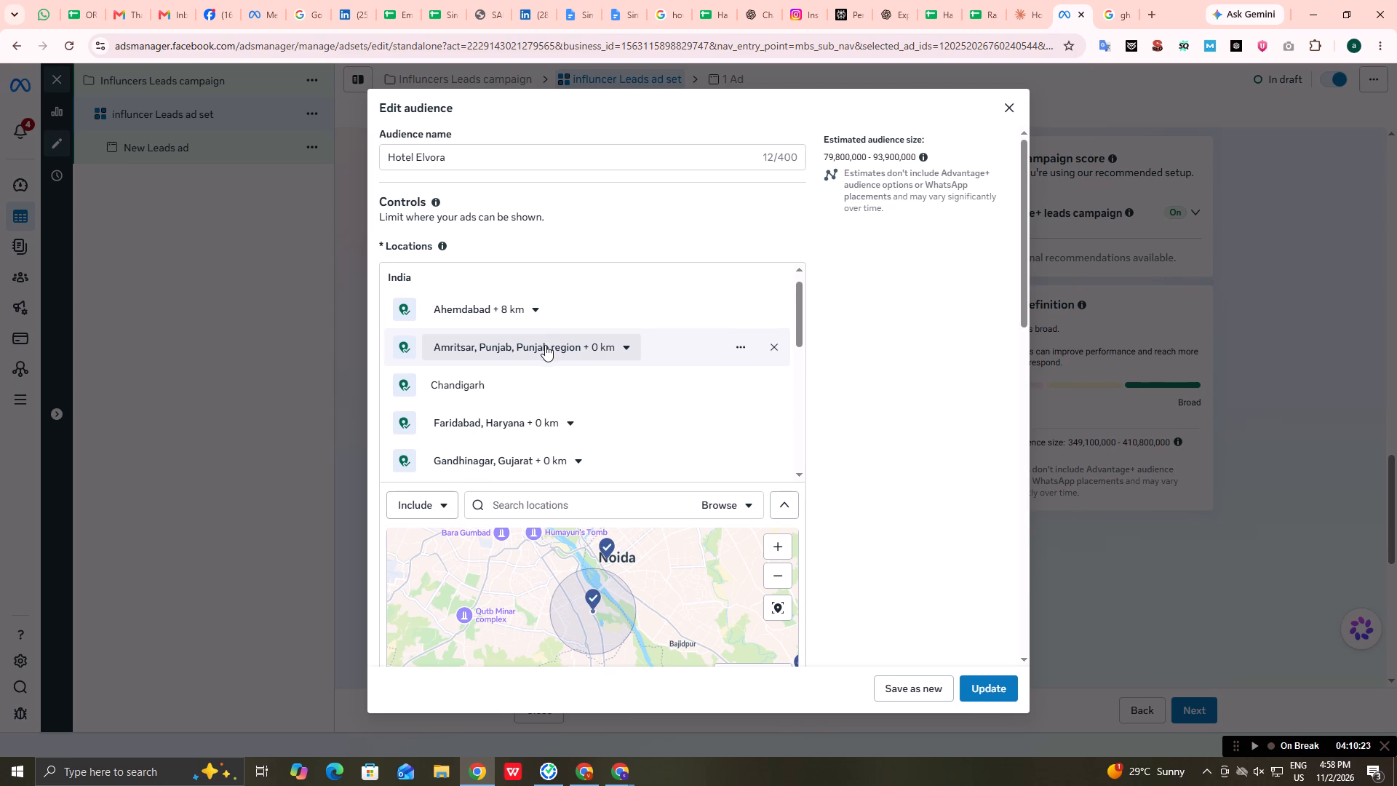
scroll(545, 345, "down", 3)
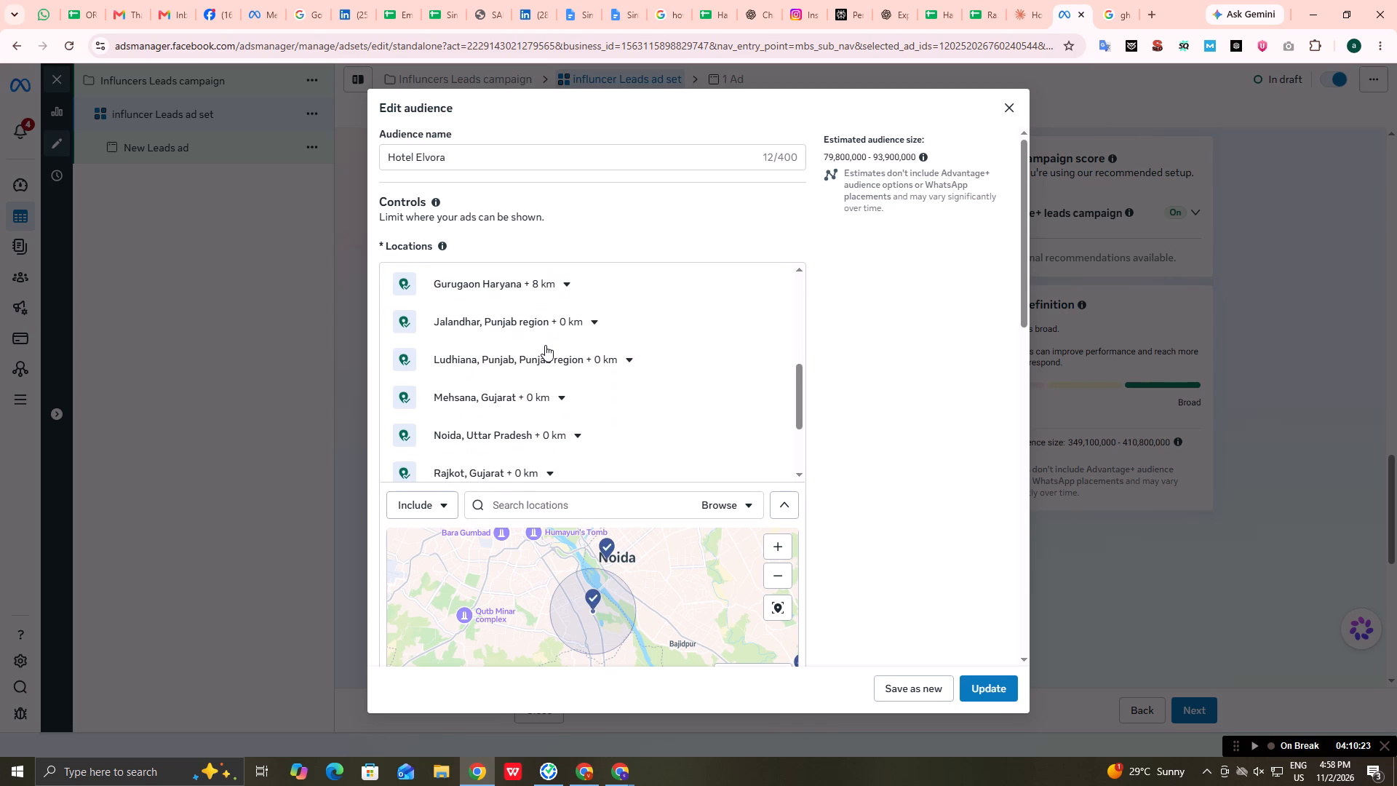
scroll(545, 345, "down", 2)
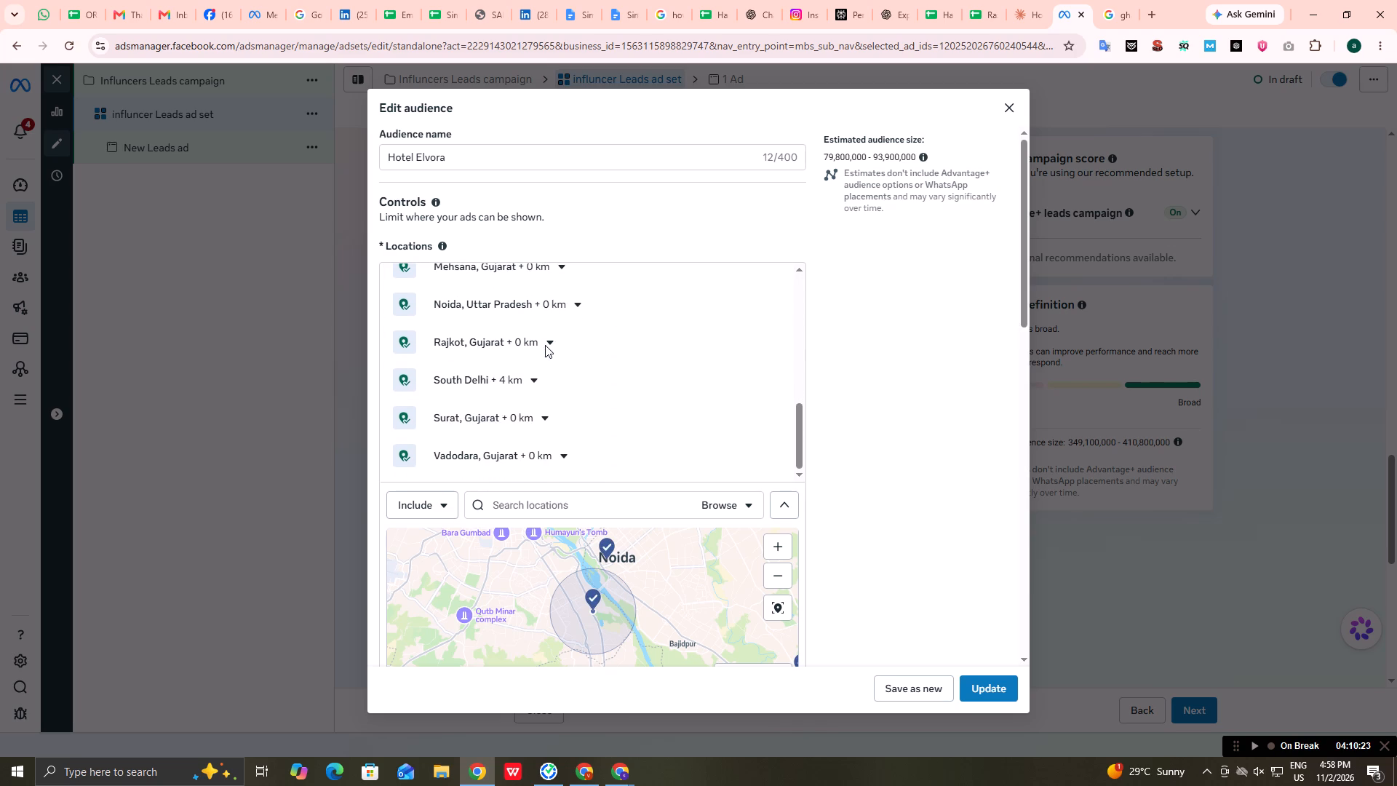
scroll(648, 589, "down", 1)
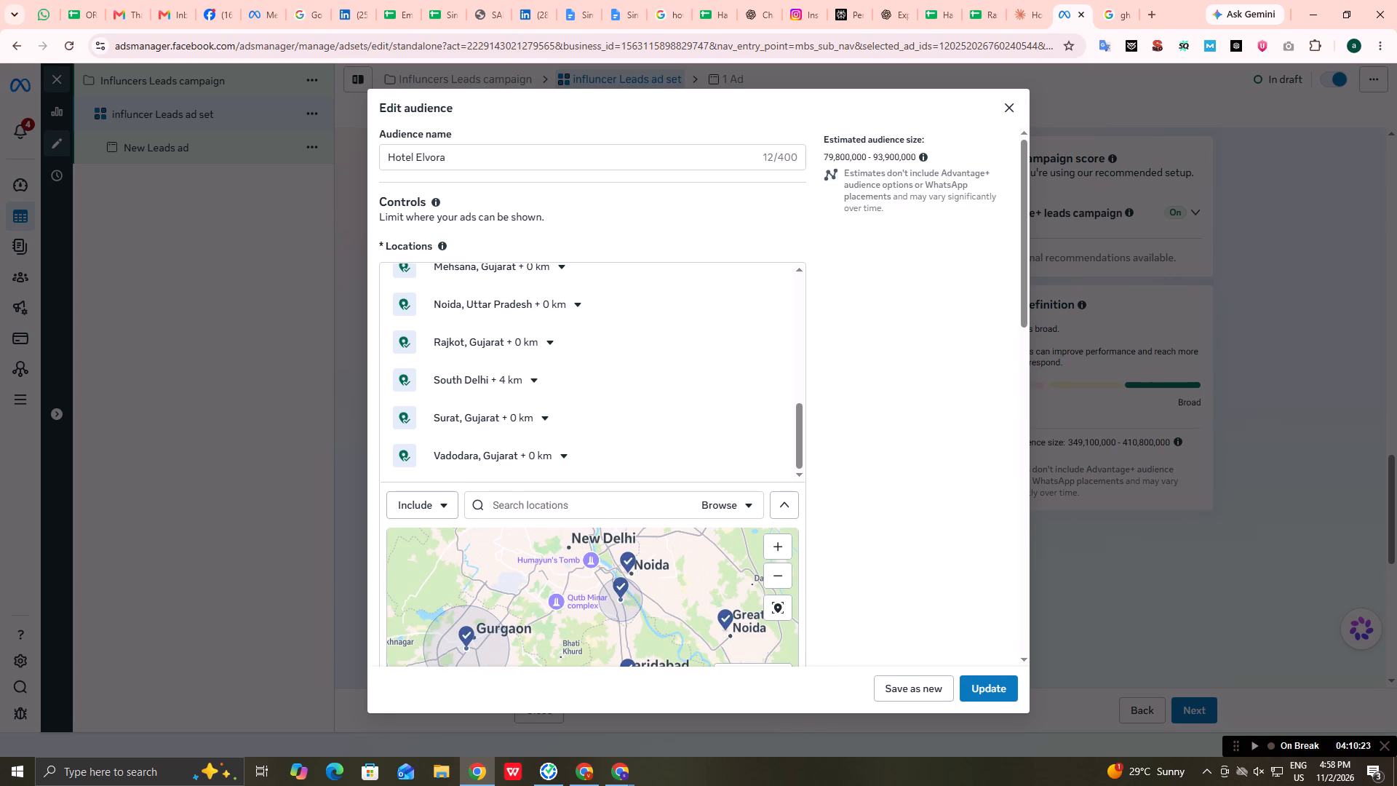
scroll(640, 587, "down", 1)
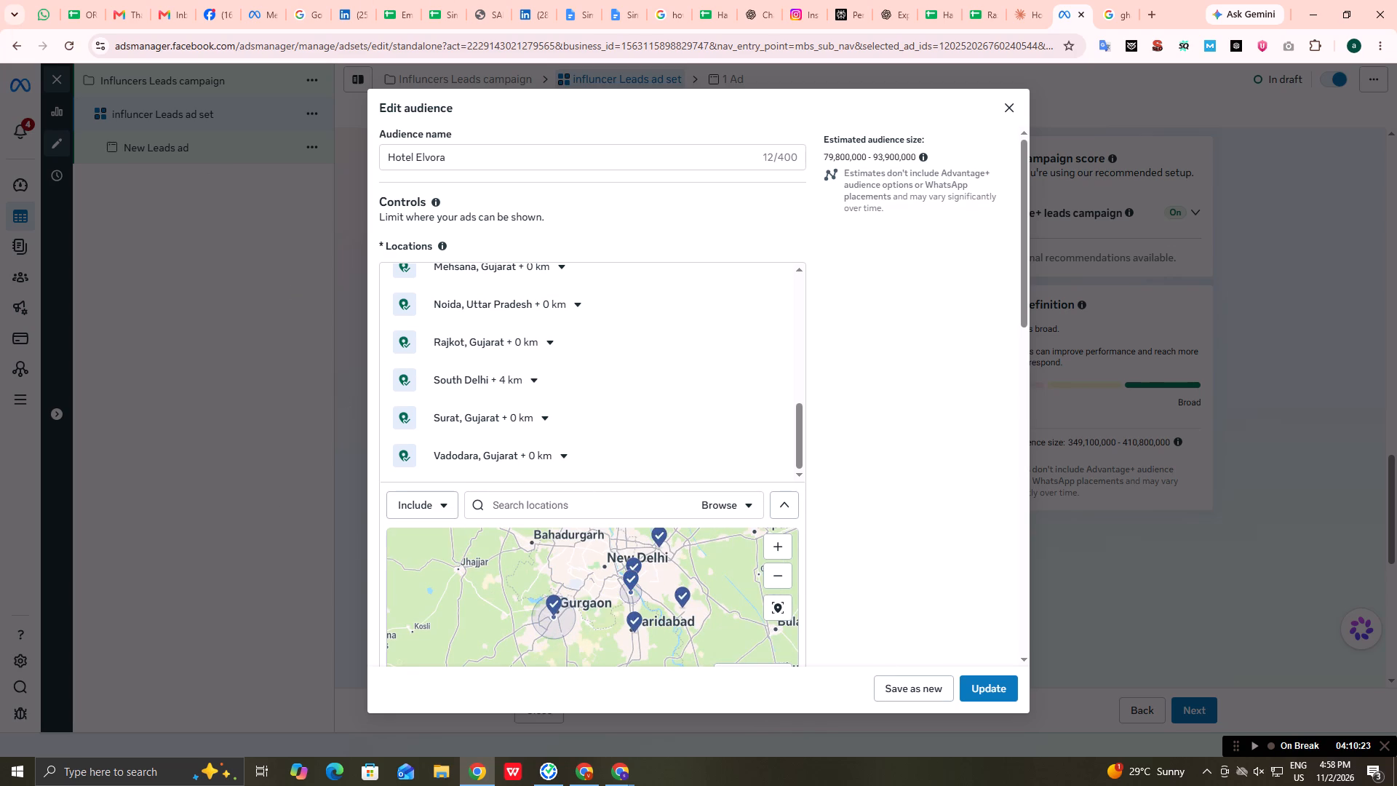
scroll(642, 608, "up", 1)
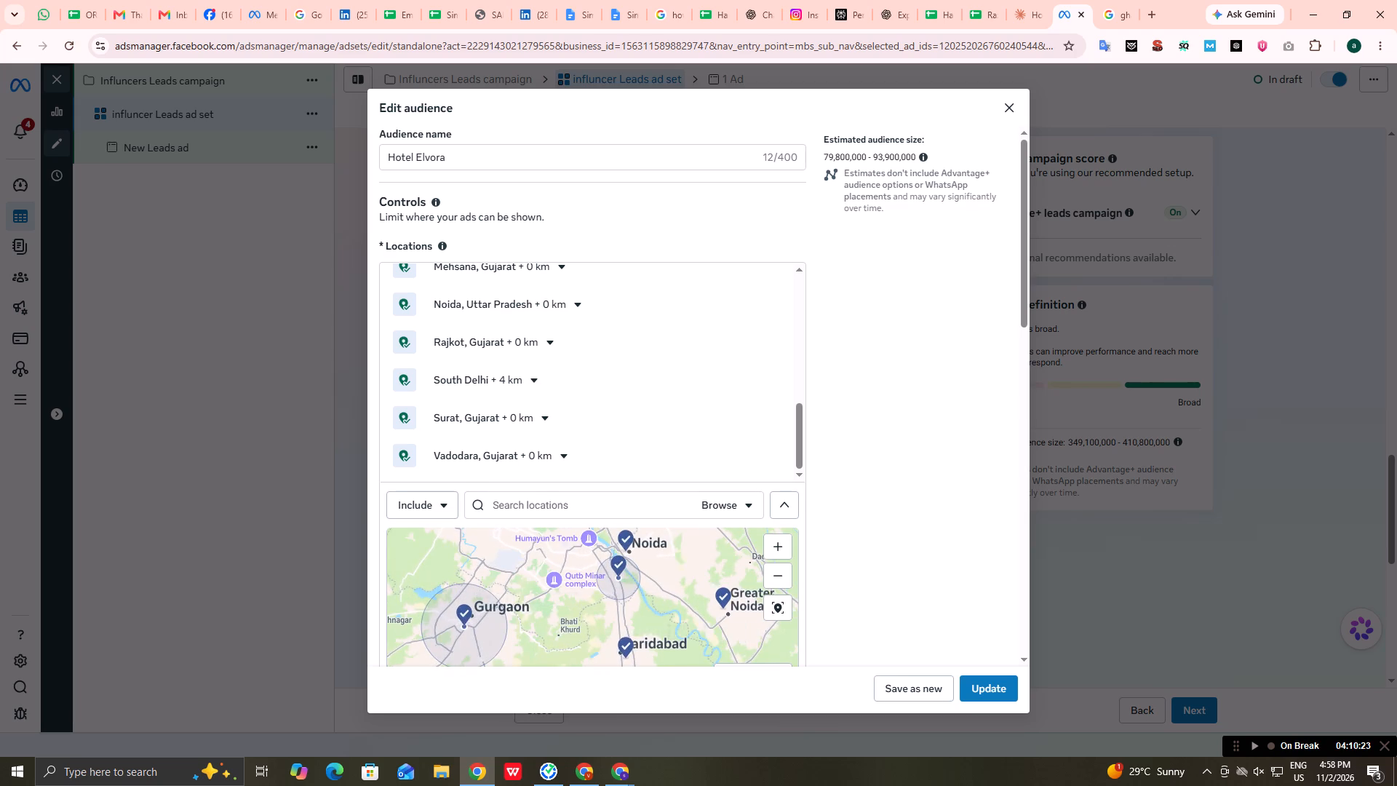
scroll(642, 608, "up", 1)
scroll(642, 608, "down", 1)
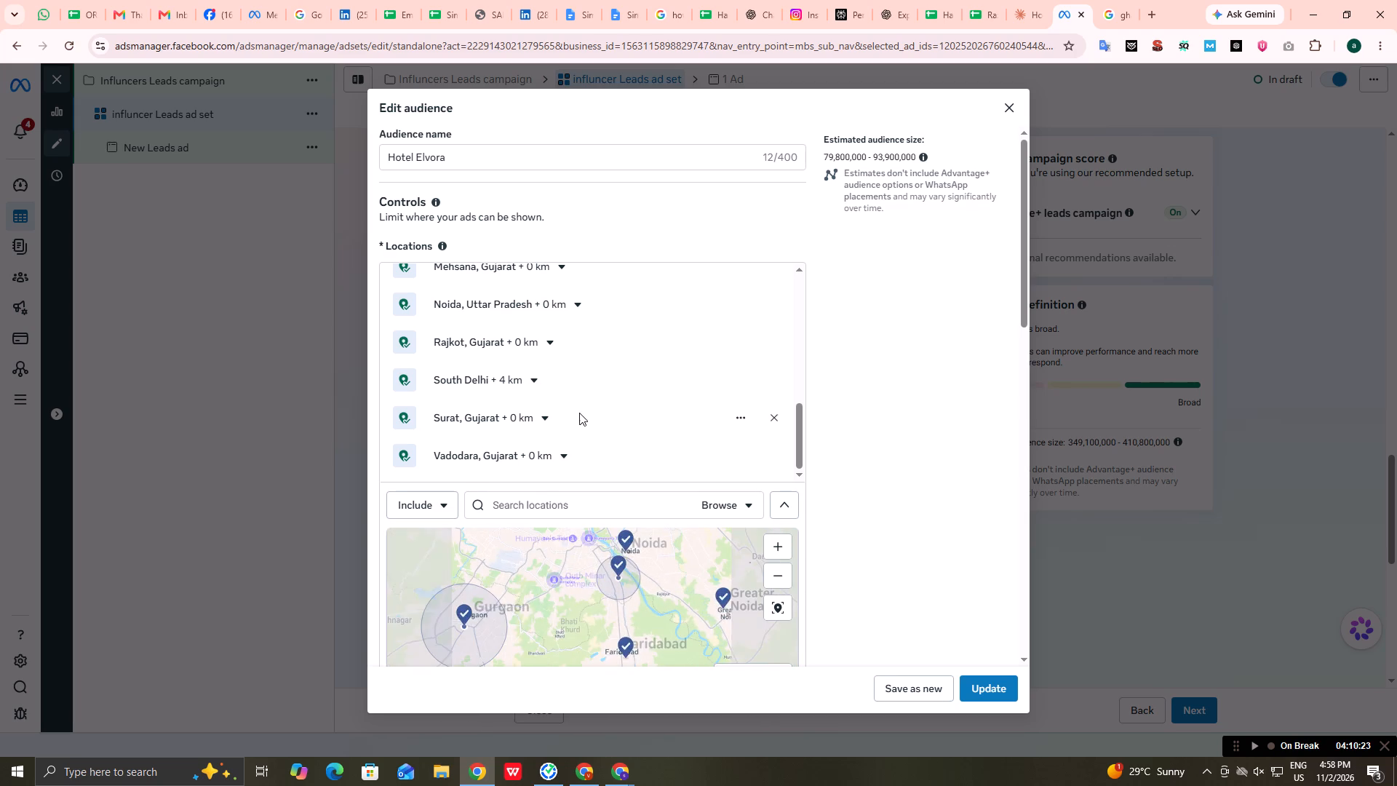
scroll(552, 364, "up", 3)
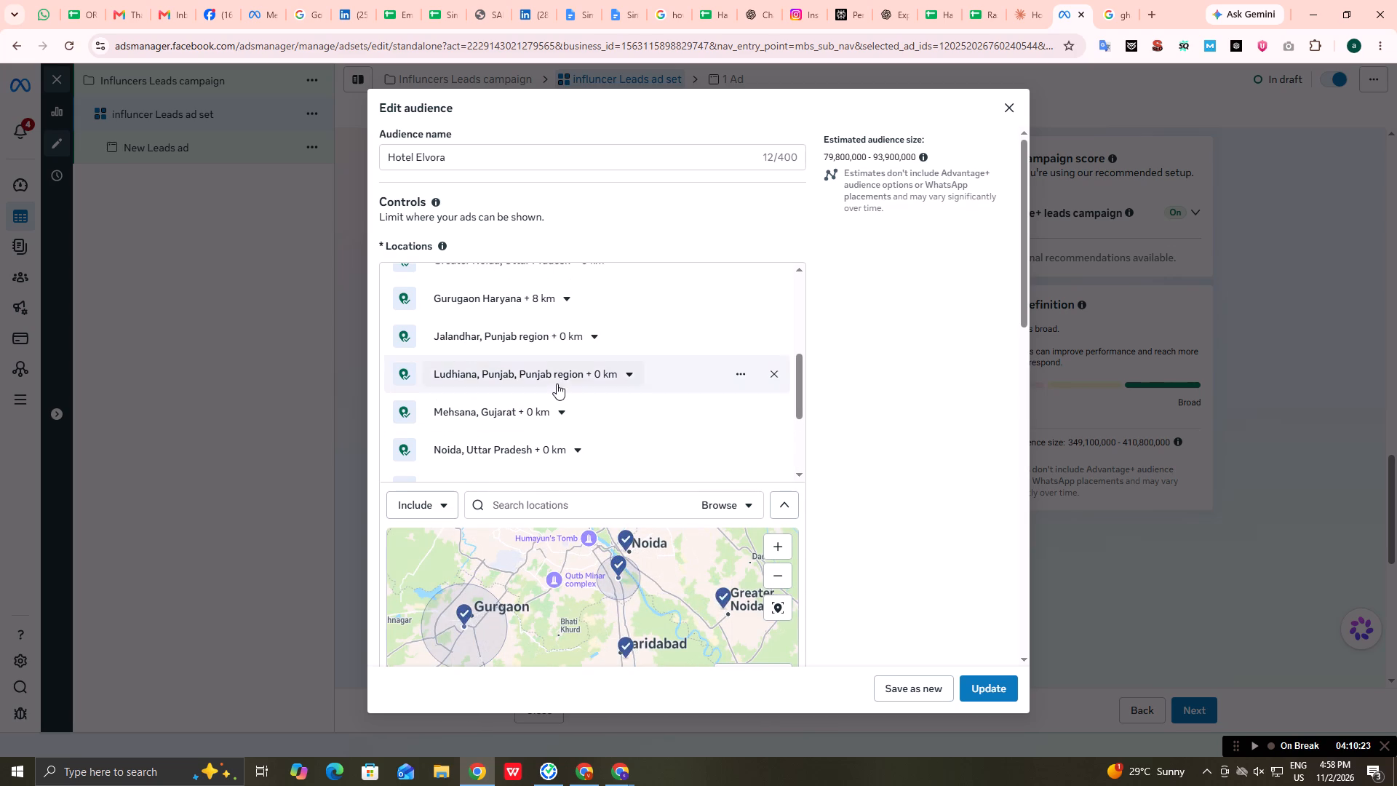
scroll(557, 384, "up", 3)
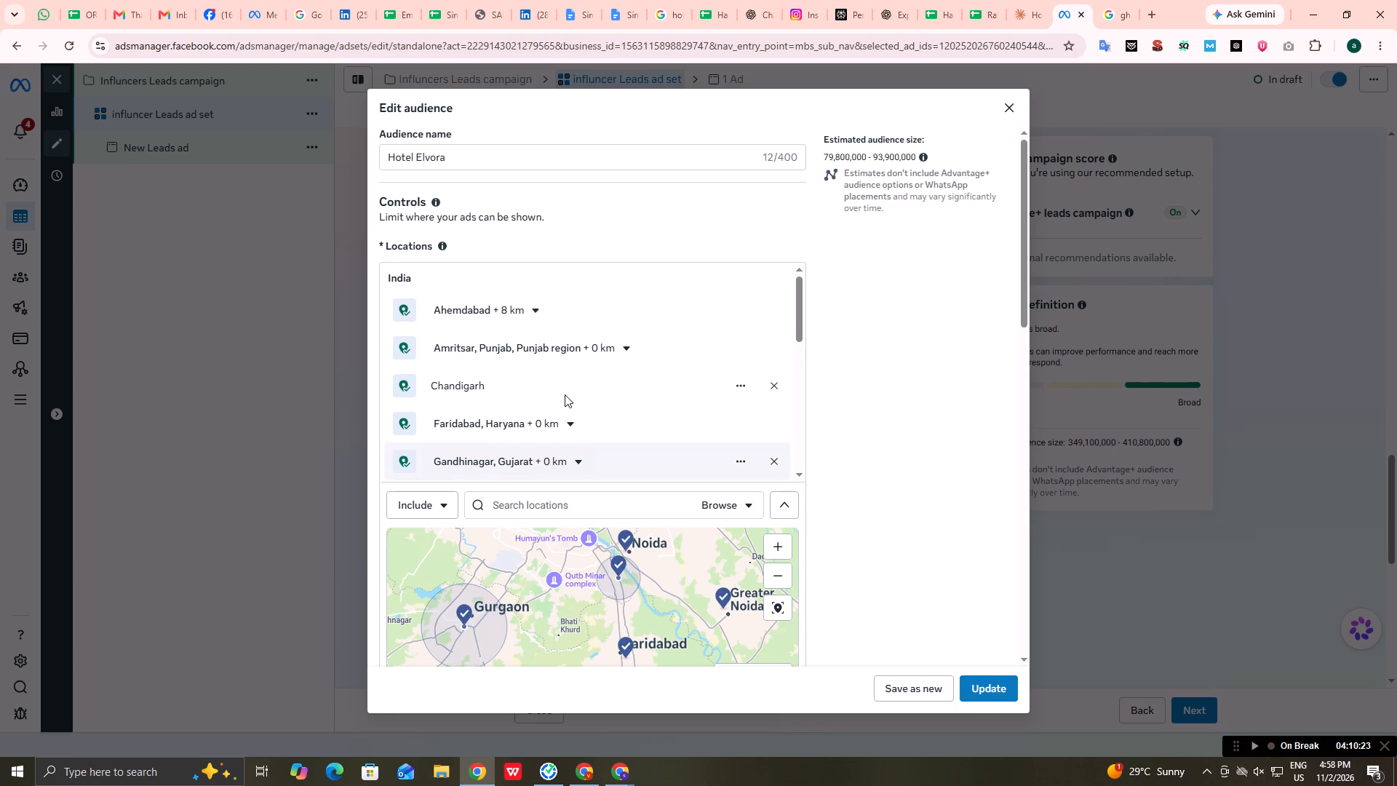
scroll(584, 397, "down", 1)
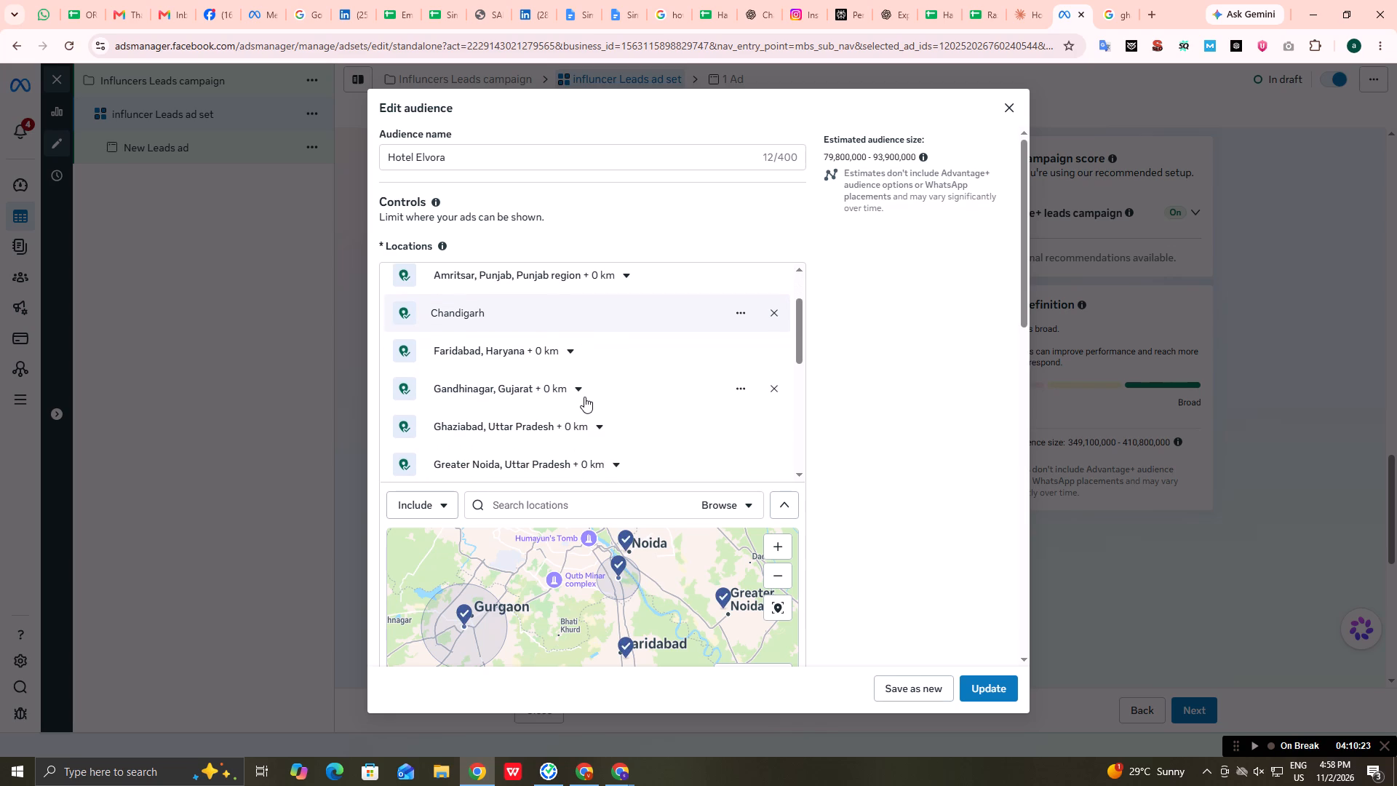
scroll(584, 397, "down", 2)
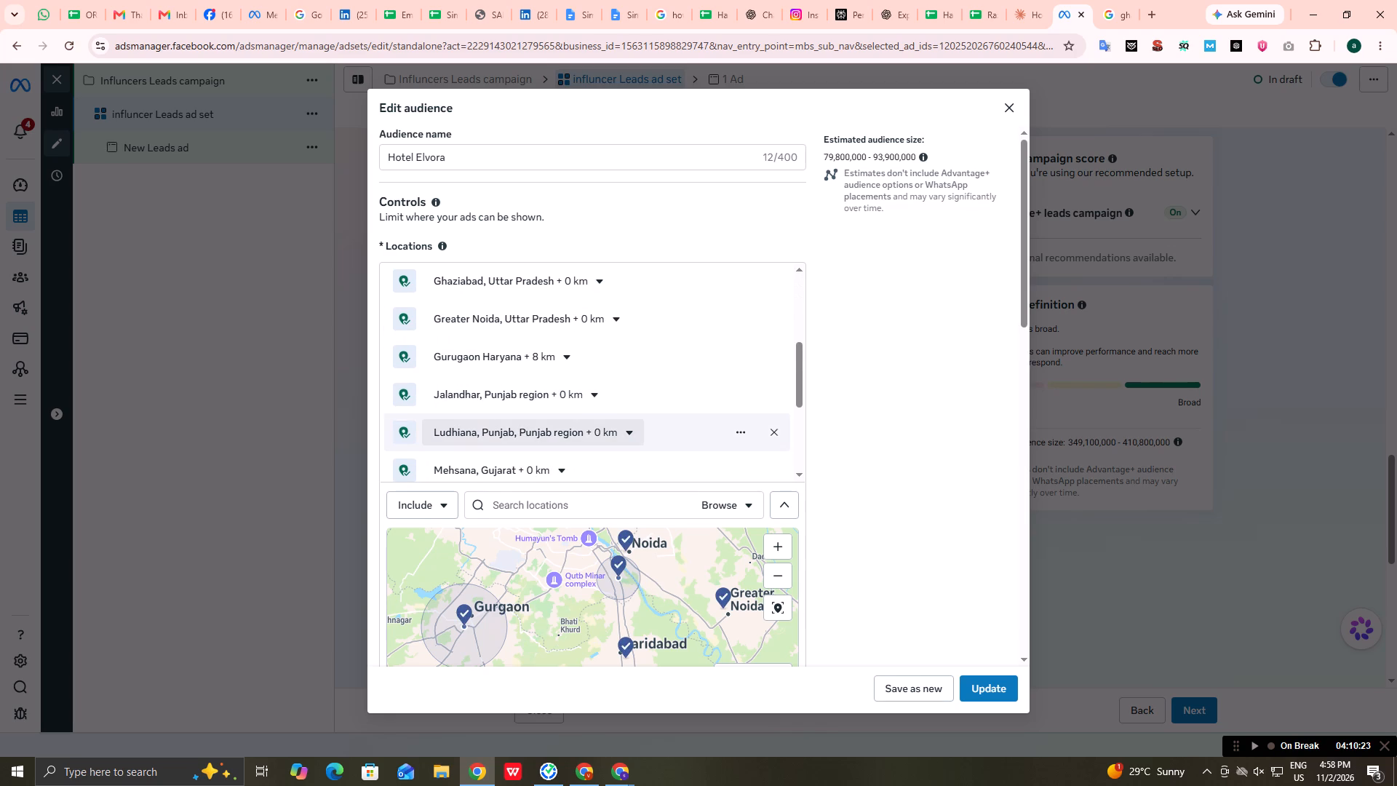
Examine on the map how far the Gurugaon Haryana radius reaches around Gurgaon, including Sector 43 and Sector 24.
left_click_drag(530, 609, 622, 597)
scroll(520, 597, "up", 2)
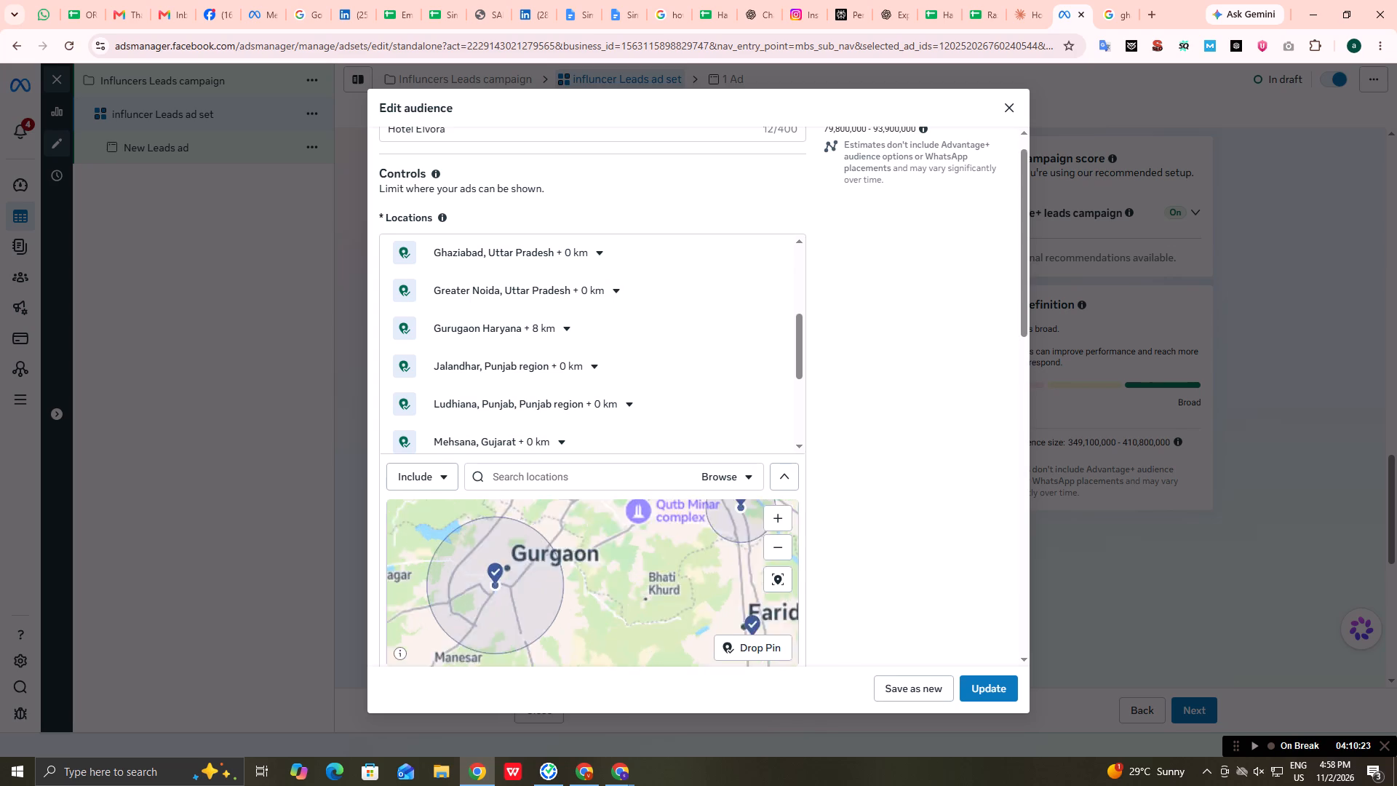
left_click_drag(516, 576, 599, 648)
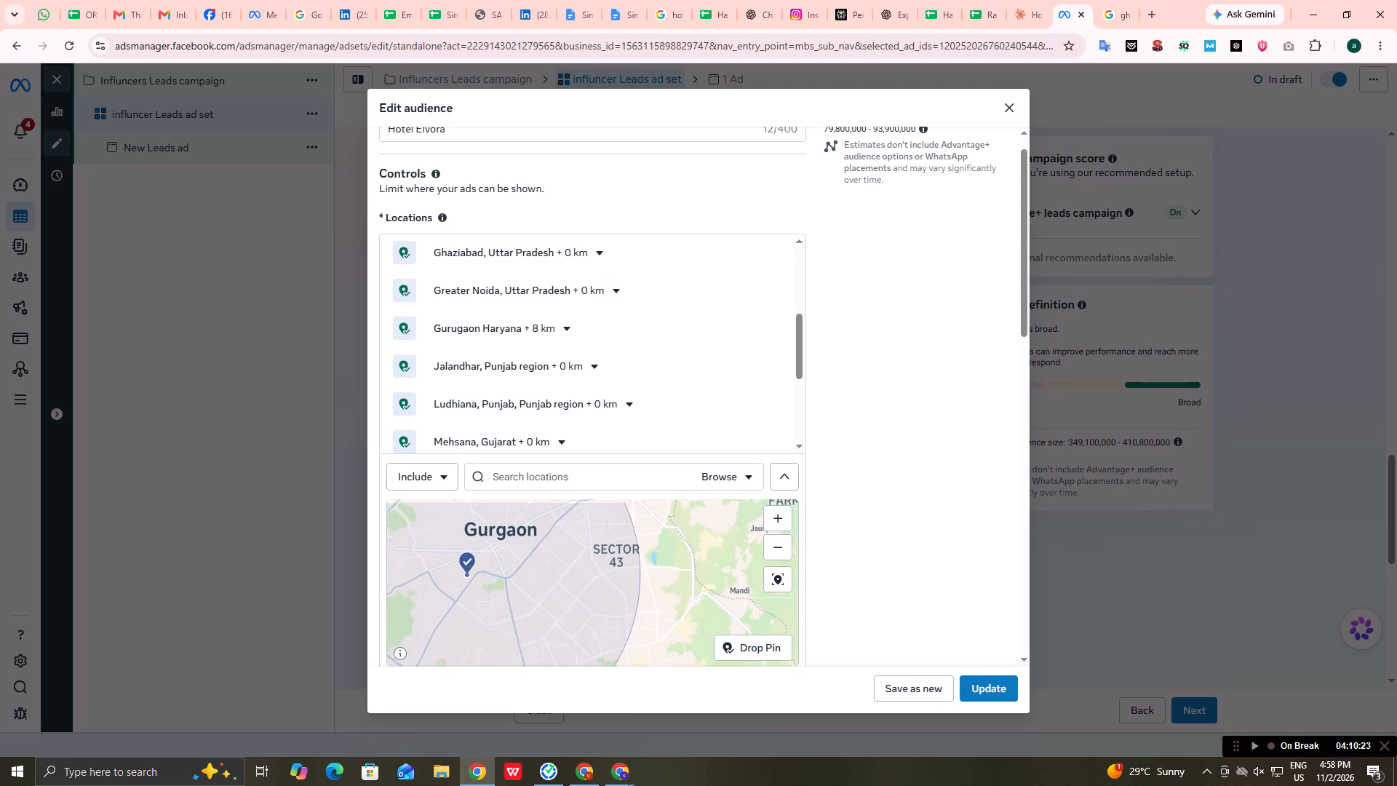
left_click_drag(599, 648, 644, 677)
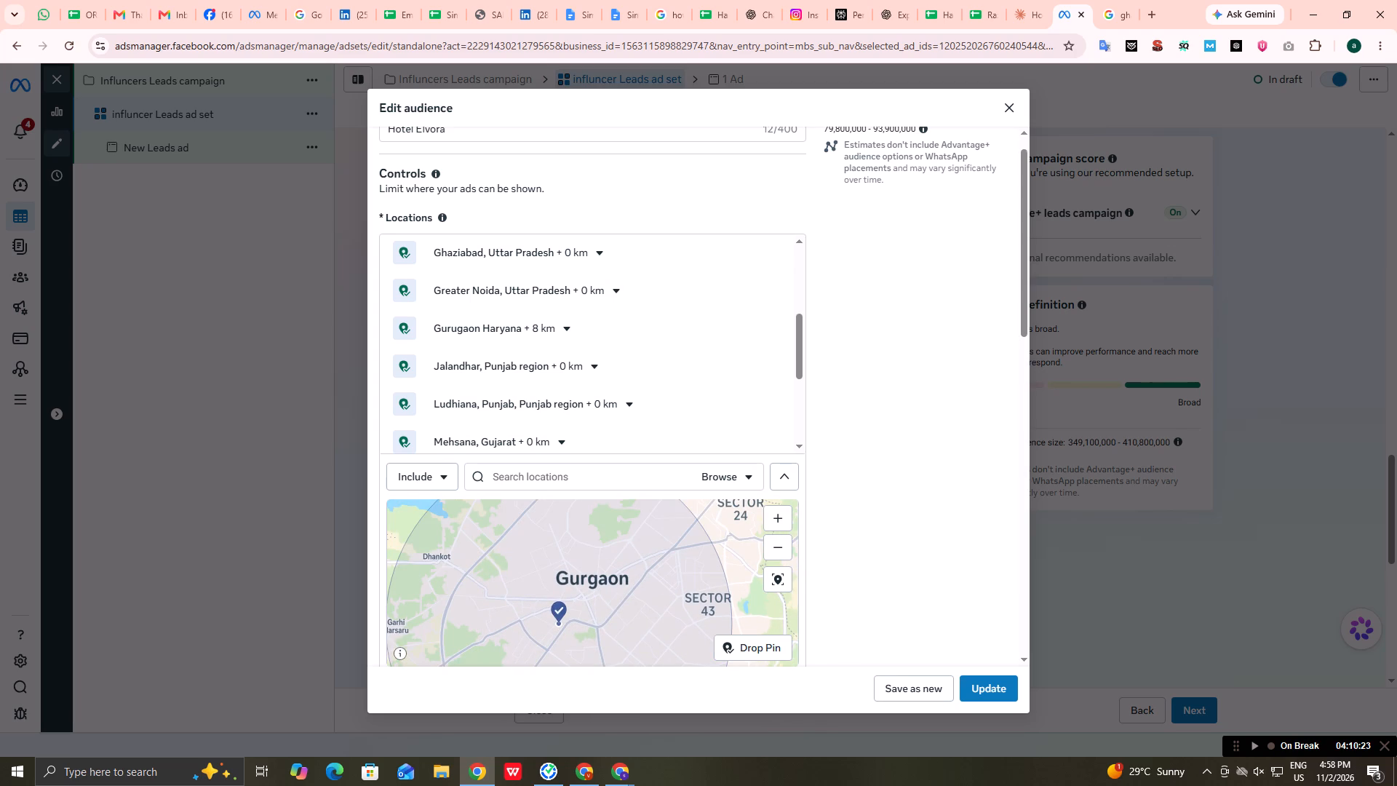
left_click_drag(689, 551, 633, 619)
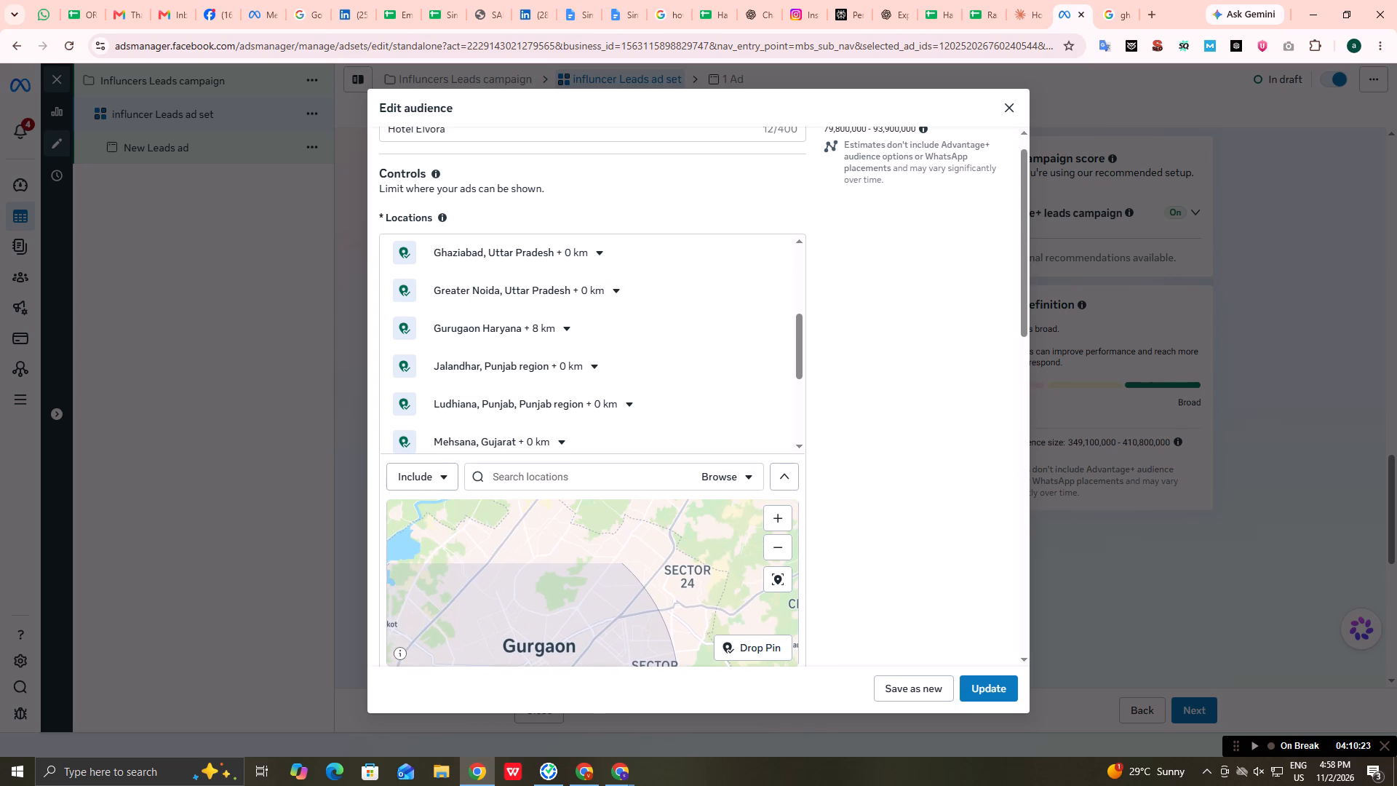
left_click_drag(625, 646, 624, 533)
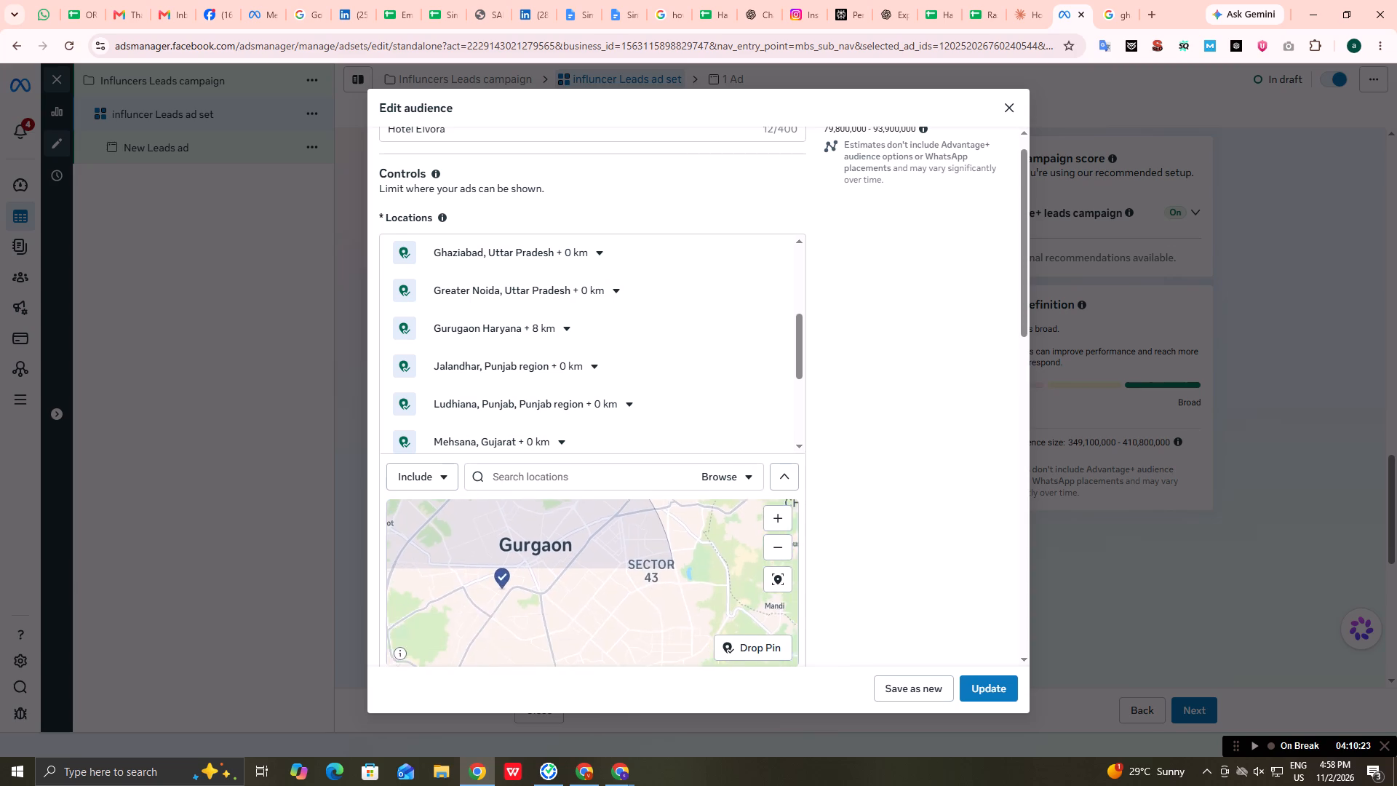
left_click_drag(624, 533, 625, 525)
left_click_drag(590, 632, 598, 561)
scroll(597, 611, "down", 1)
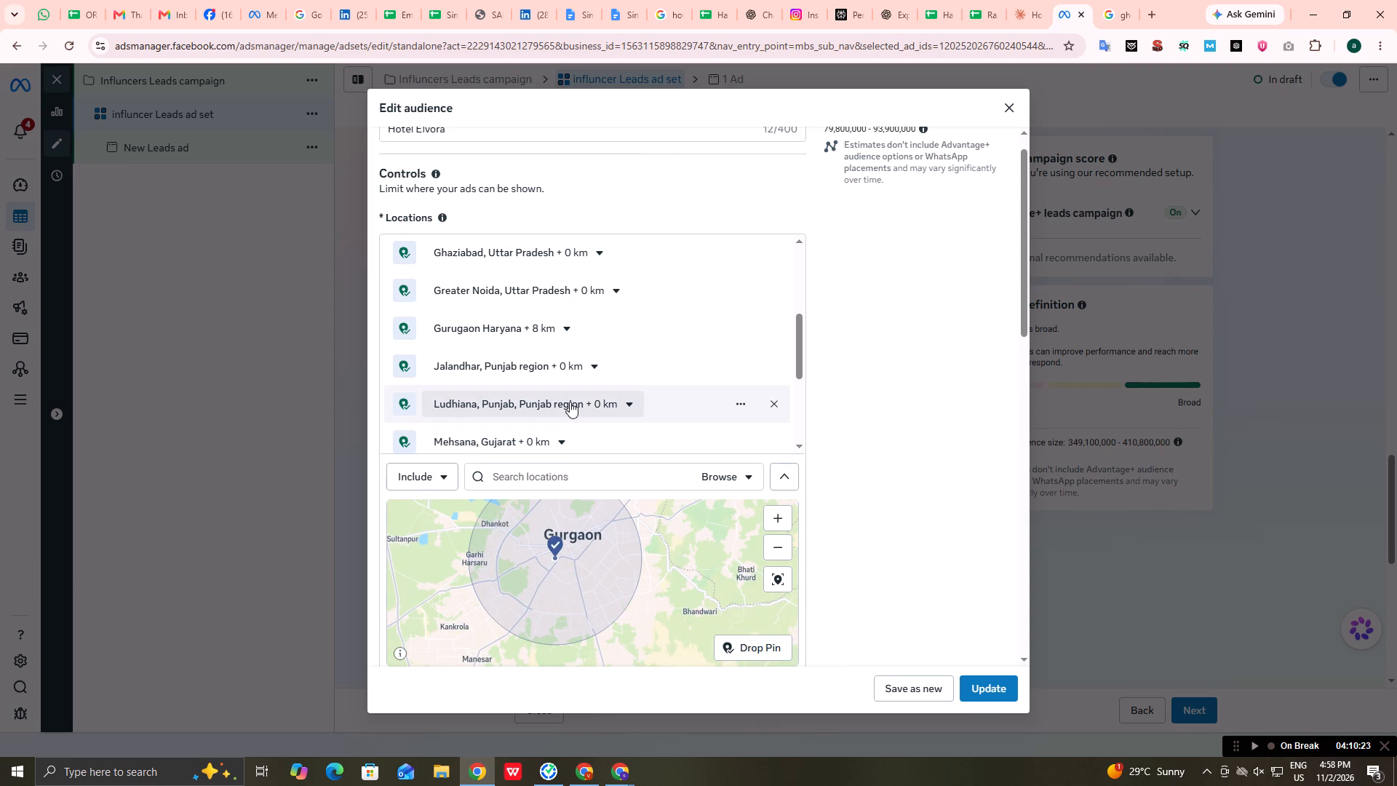
Set the radius around the Gurugaon Haryana location to 10 km.
left_click(550, 332)
left_click(509, 375)
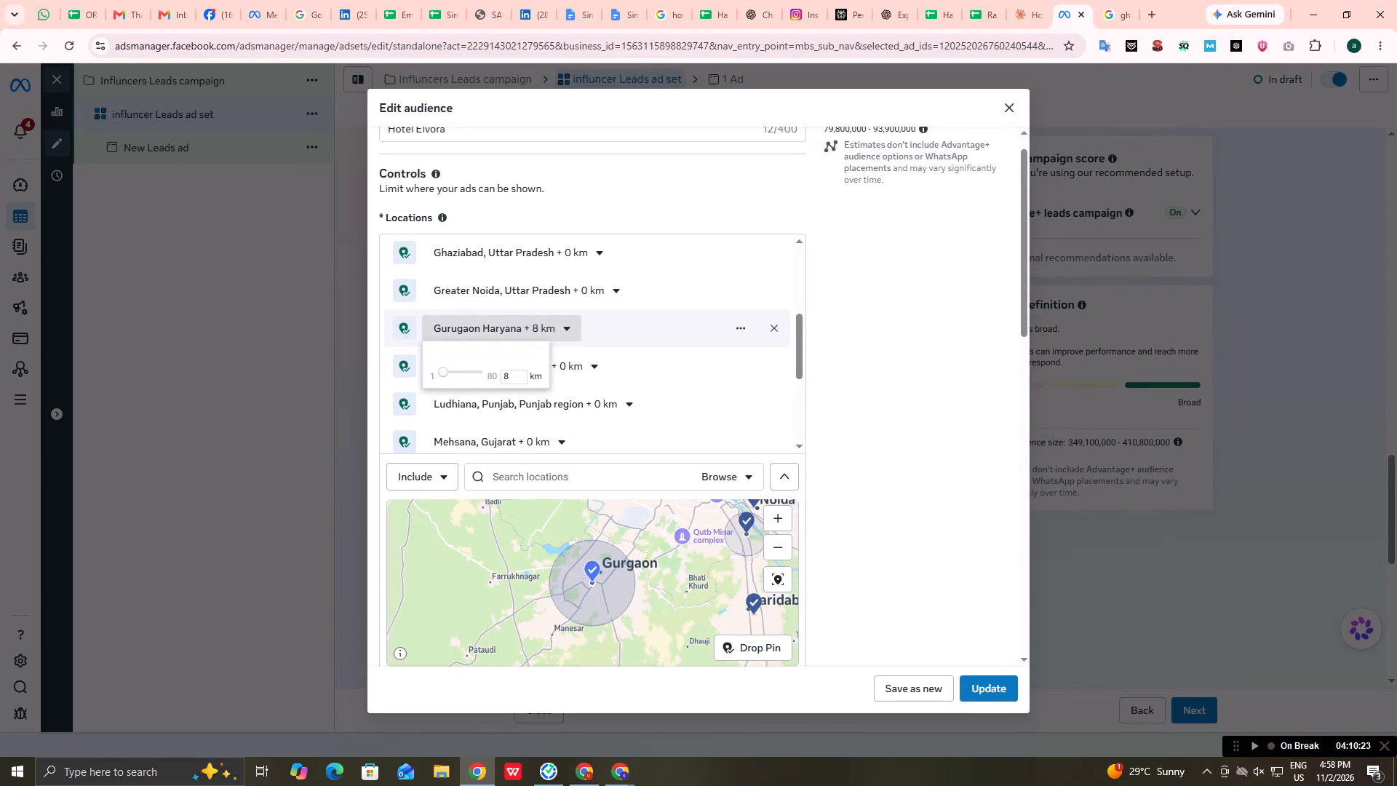
key("BackSpace")
type("10")
left_click(605, 385)
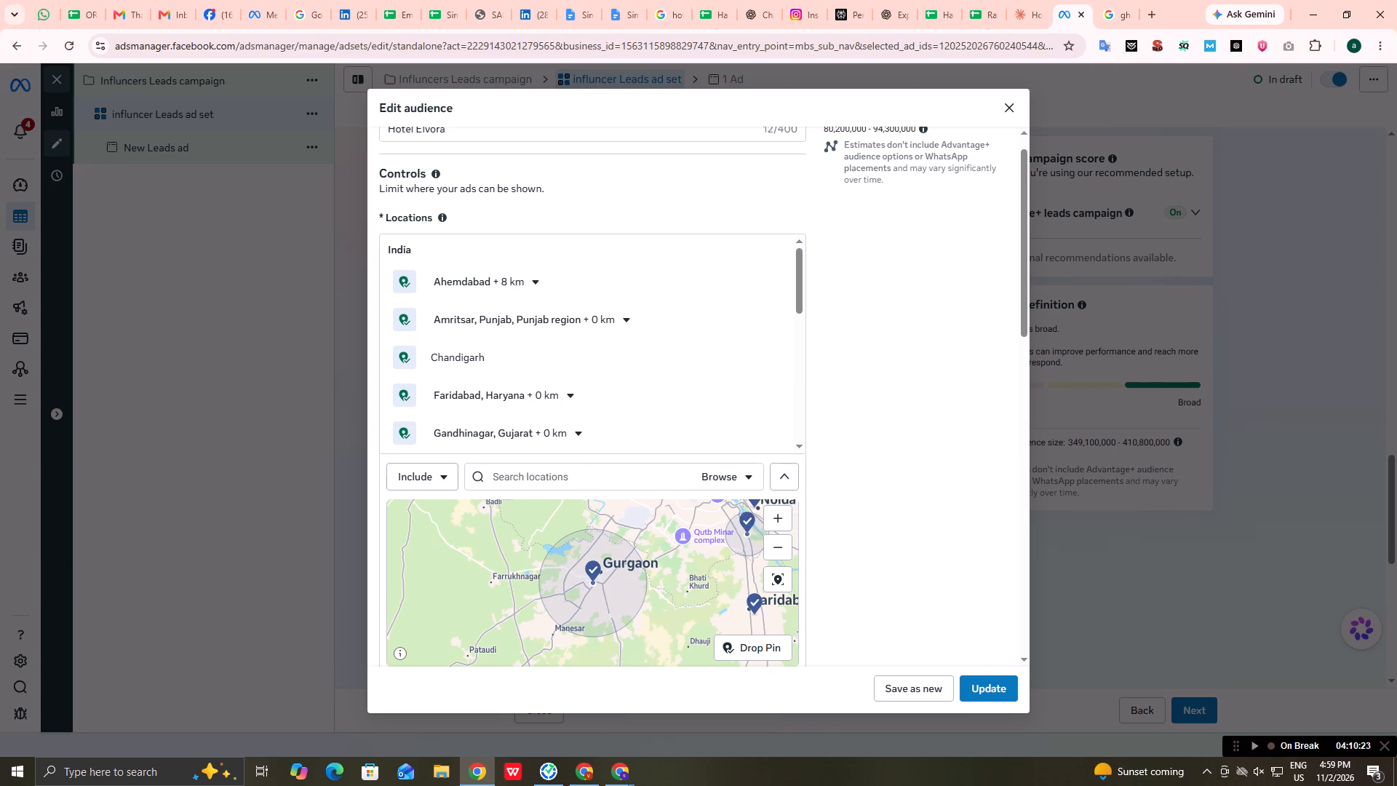
Check the radii down the location list and update the existing Hotel Elvora saved audience with the changed locations.
scroll(509, 345, "down", 2)
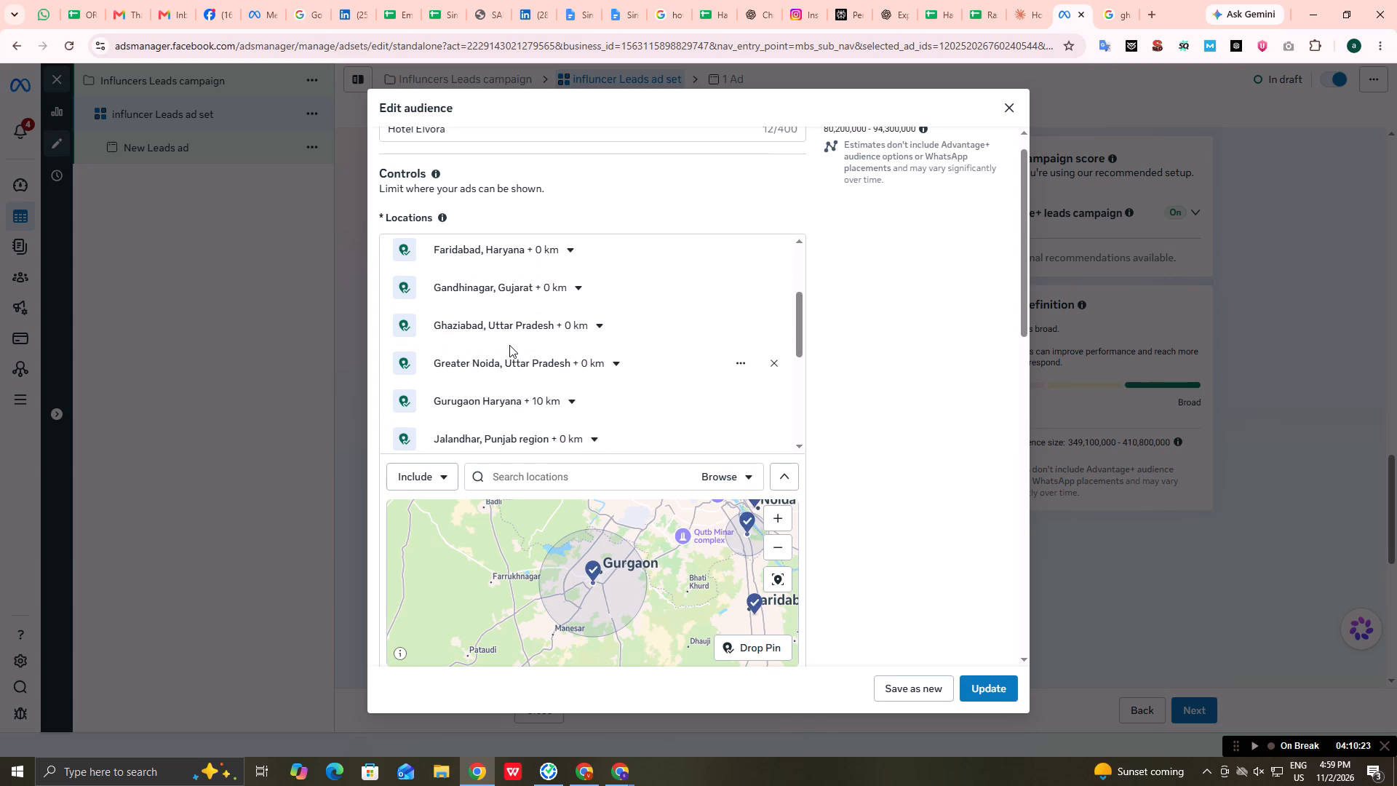
scroll(509, 345, "down", 1)
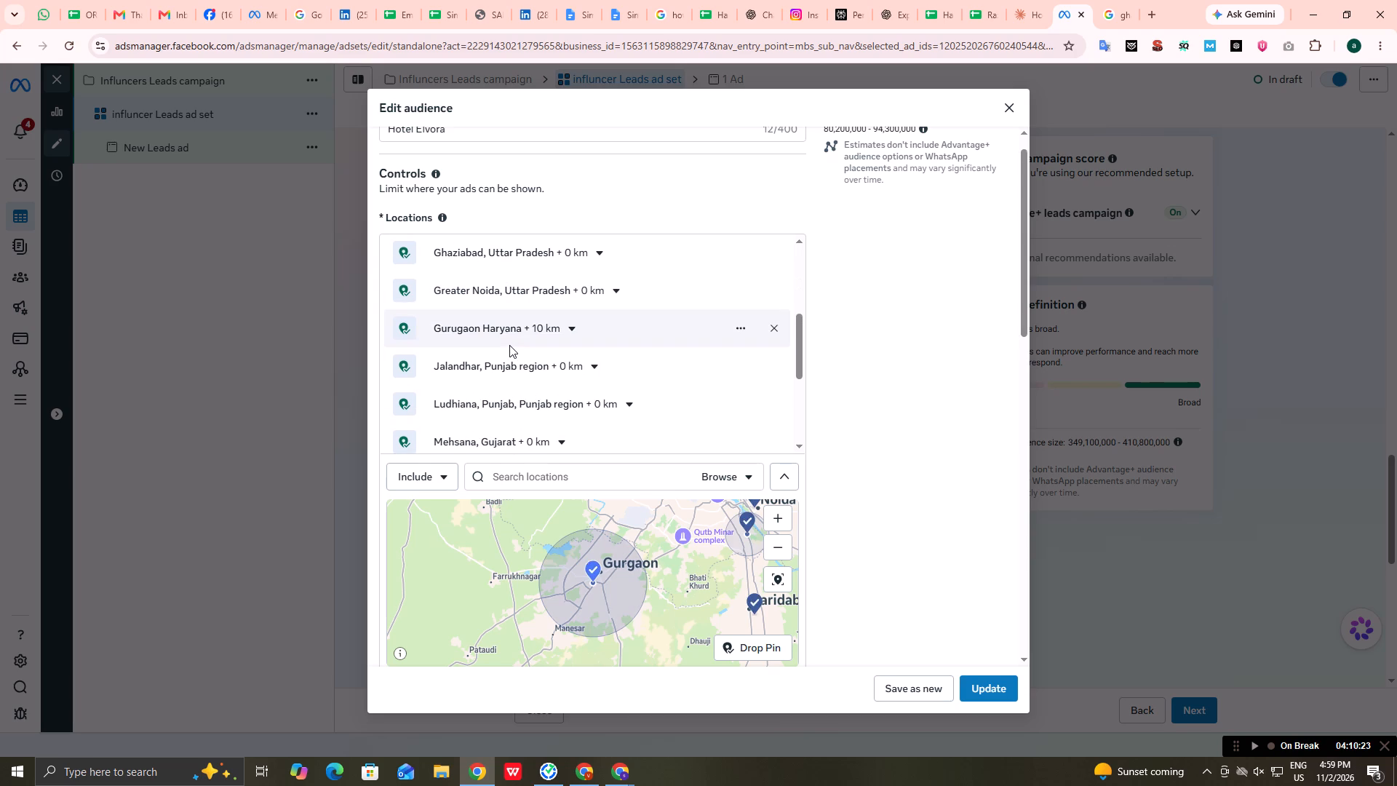
scroll(509, 345, "down", 1)
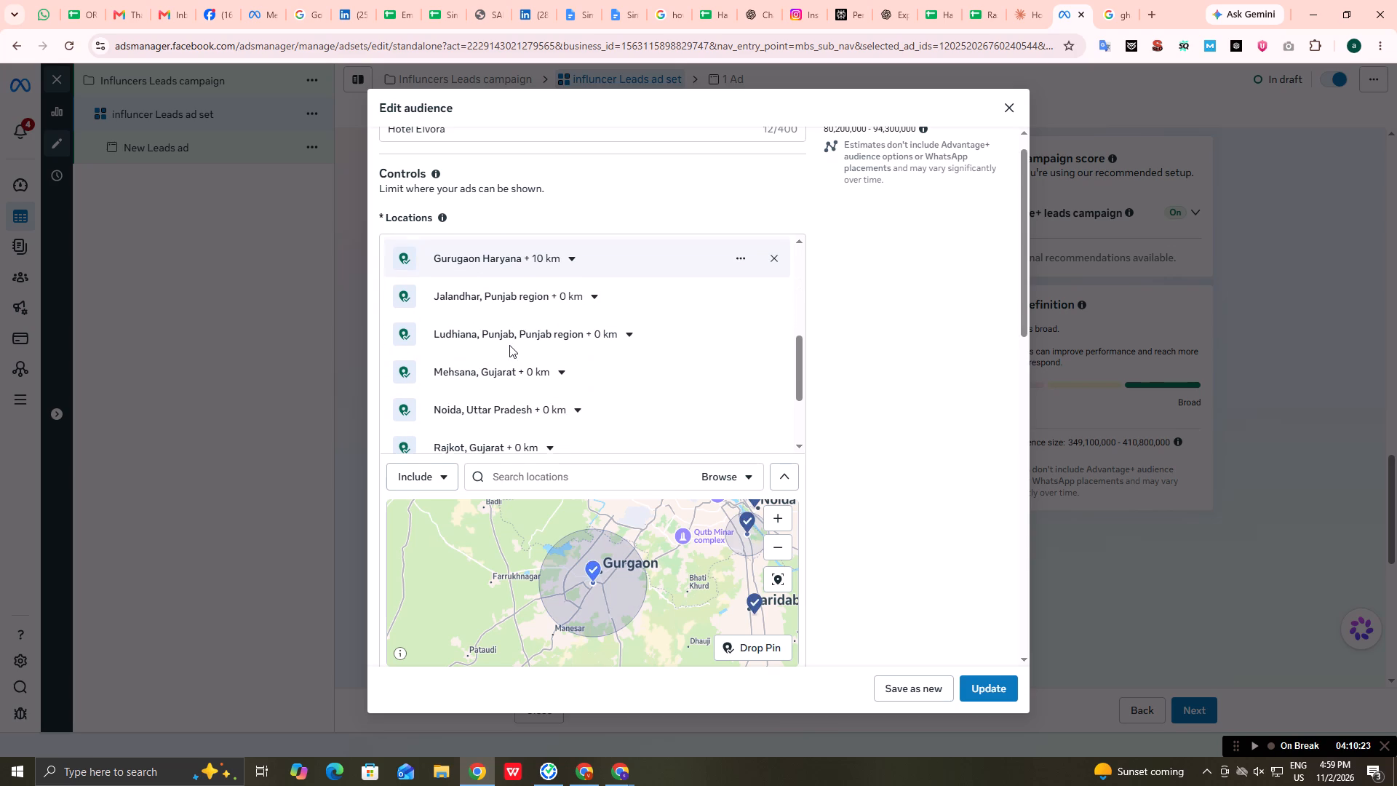
scroll(509, 345, "down", 2)
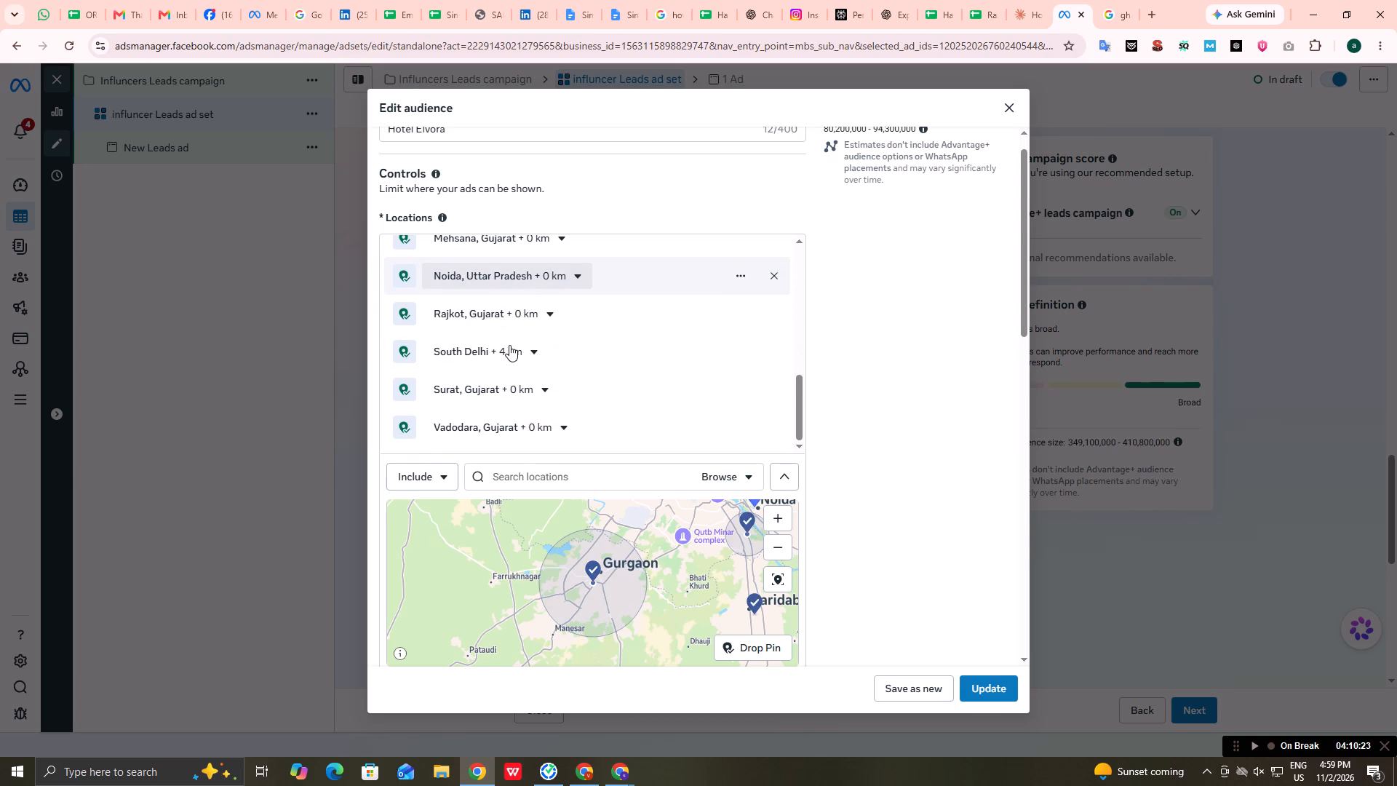
scroll(550, 380, "down", 1)
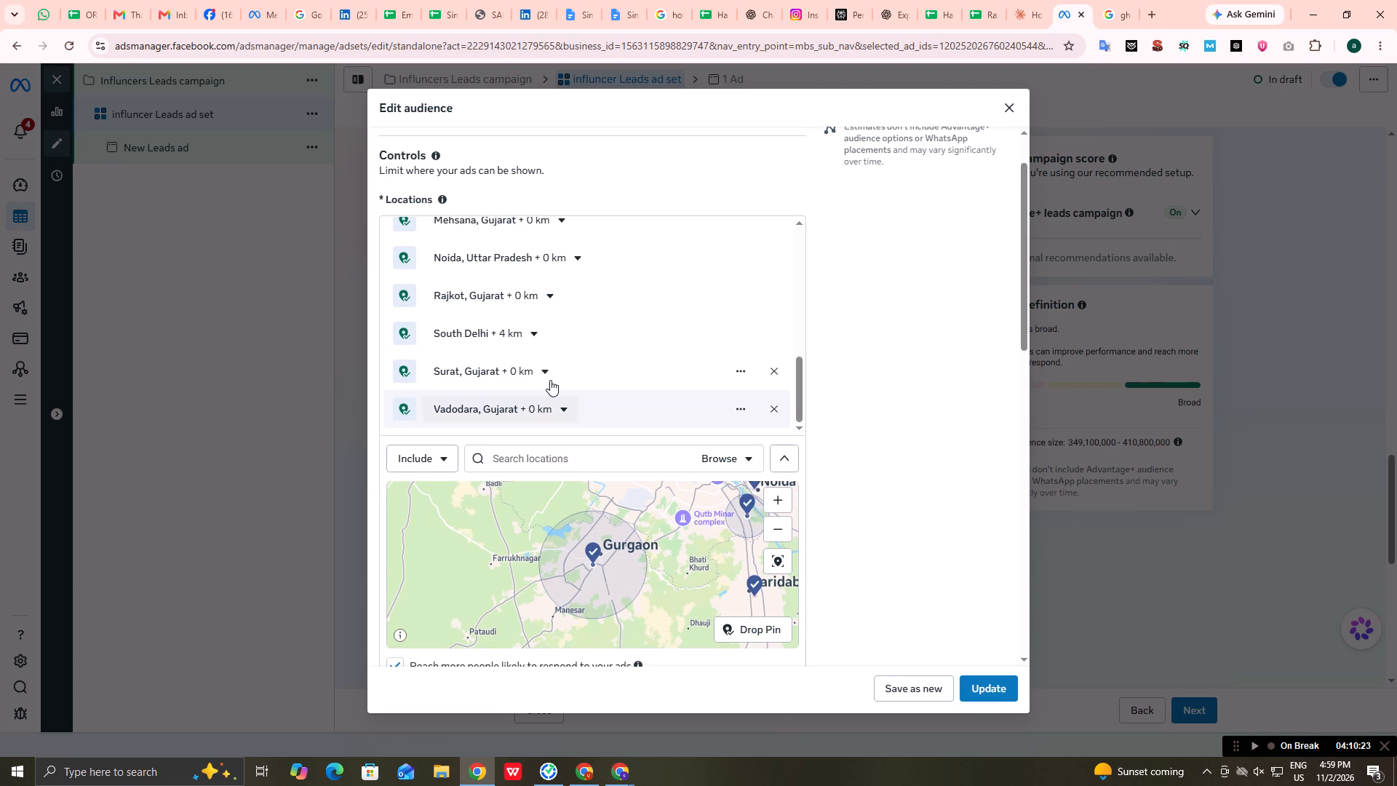
left_click(979, 690)
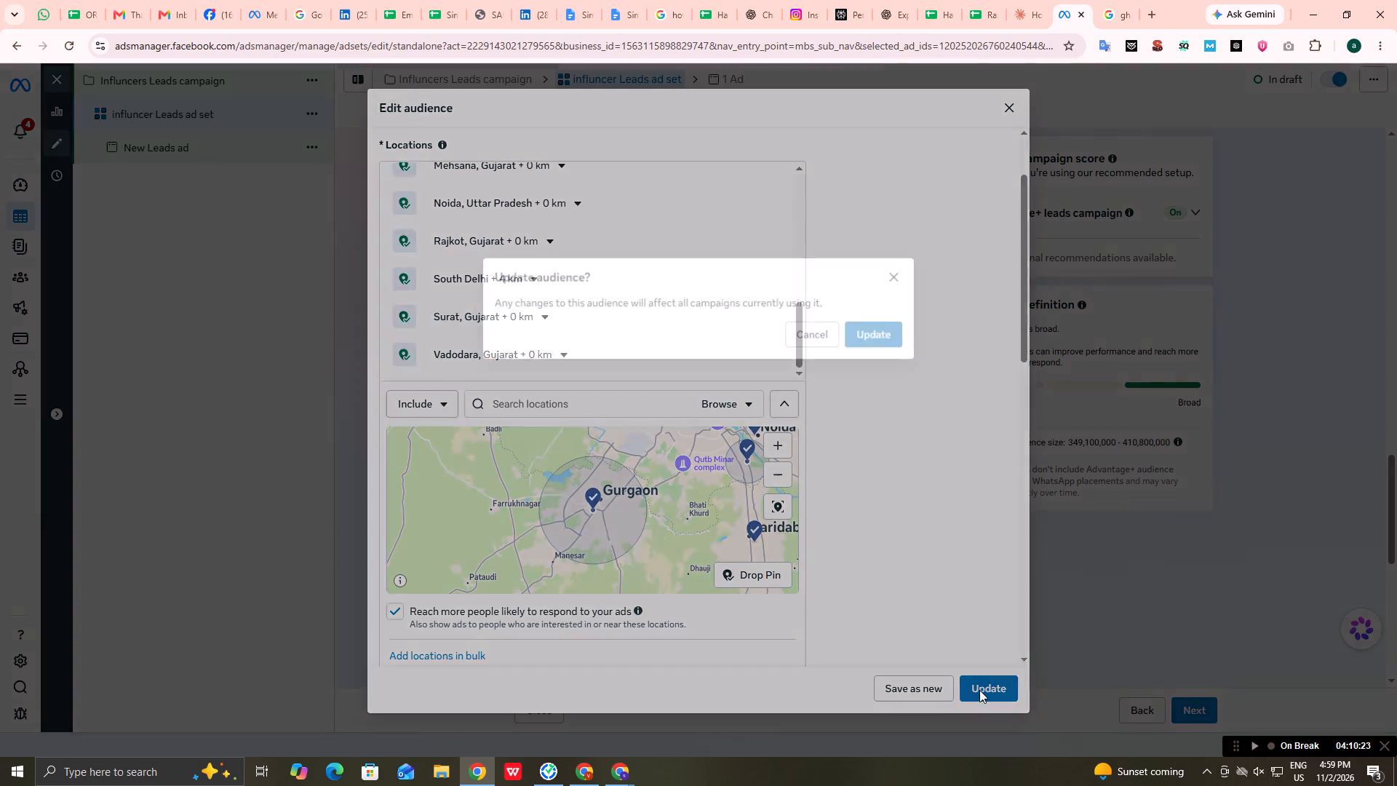
left_click(885, 330)
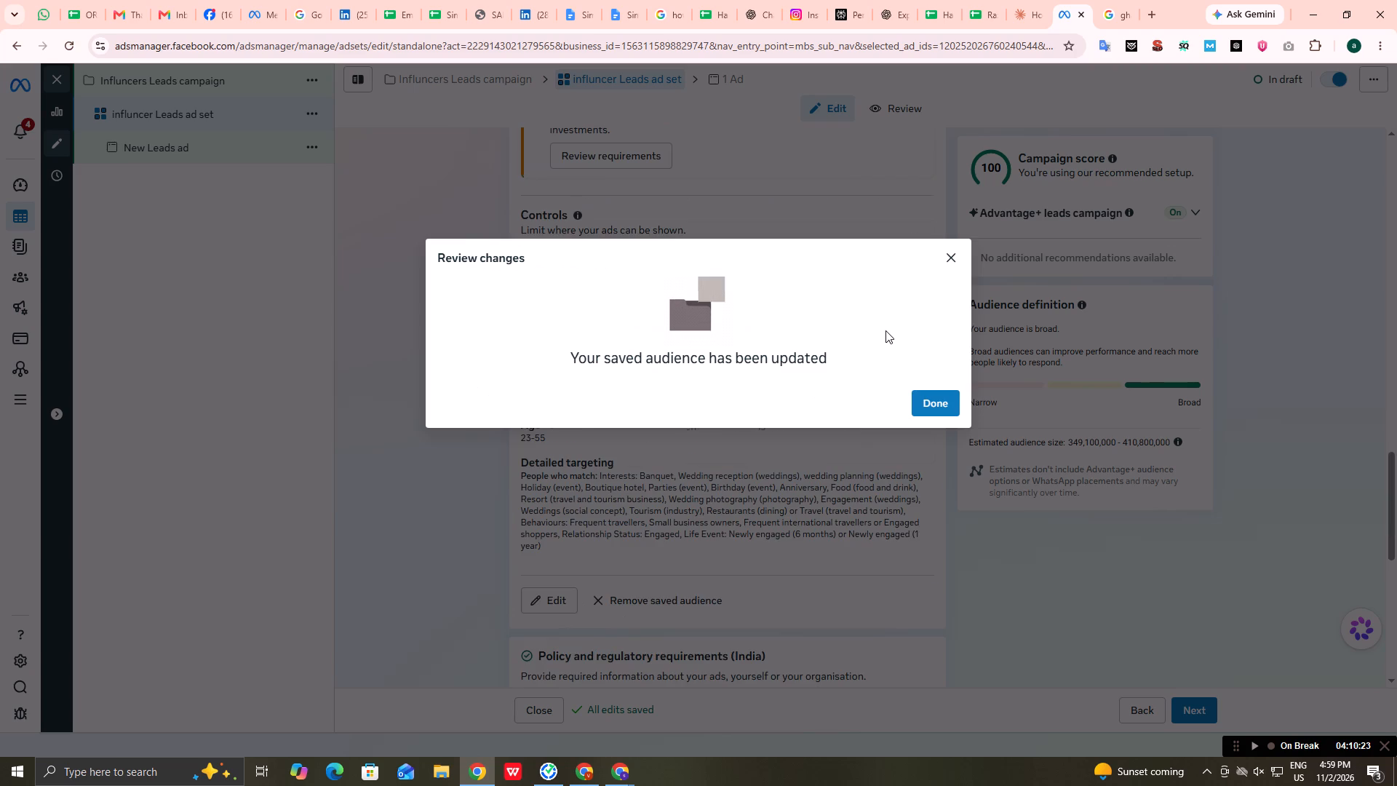
left_click(944, 402)
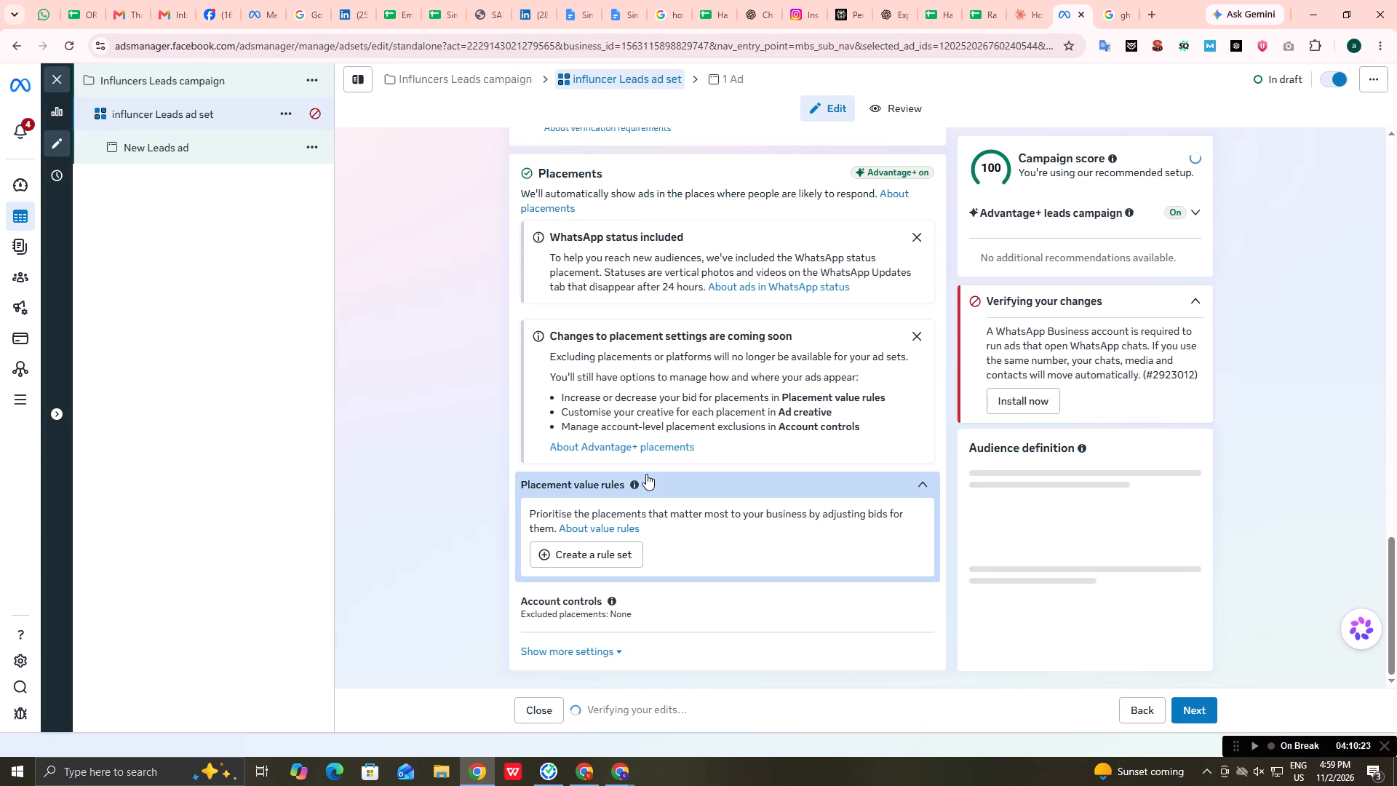
Look back over the ad set's placements and policy sections.
scroll(646, 474, "up", 3)
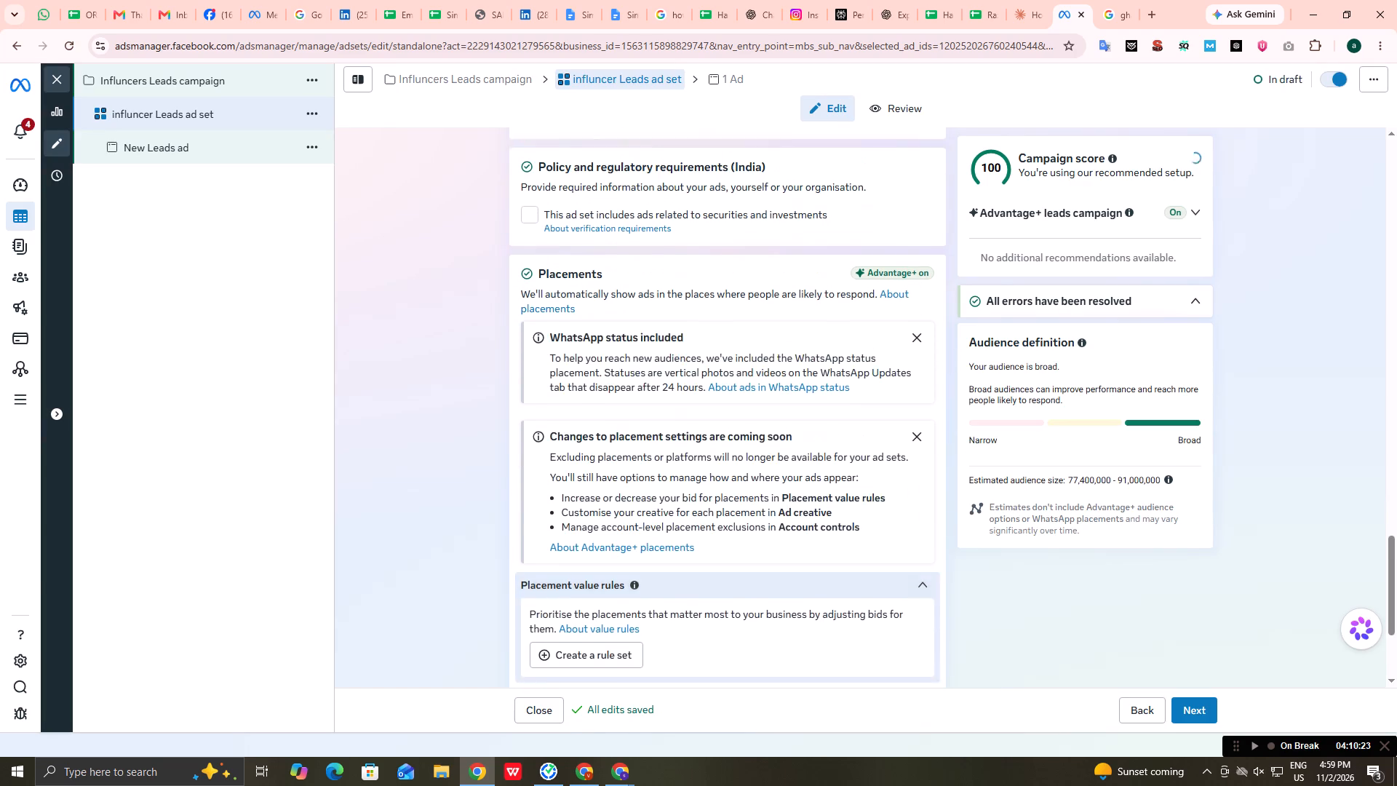
Review the Hotel Elvora audience's locations, age and detailed targeting, along with the ad set's policy and placement sections.
scroll(646, 474, "up", 6)
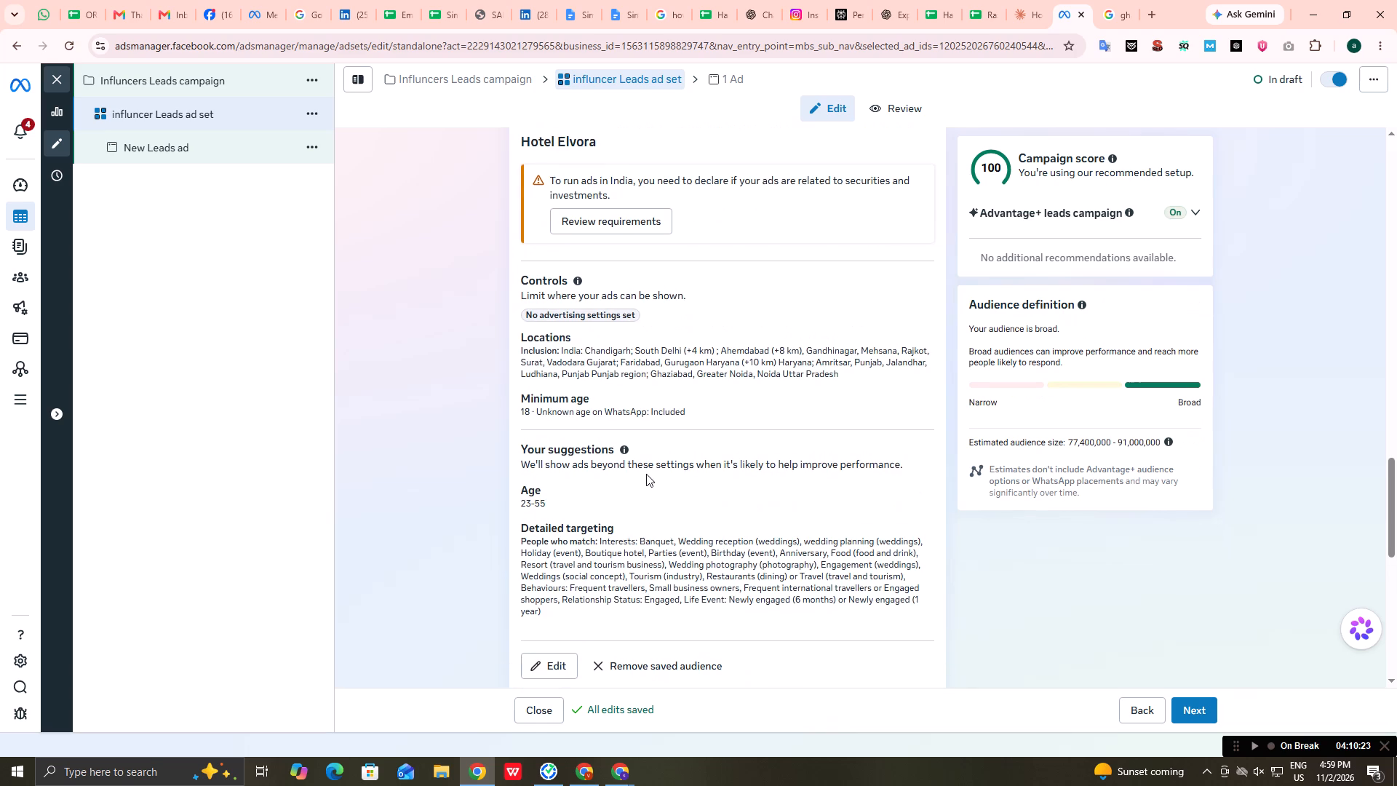
scroll(646, 474, "down", 4)
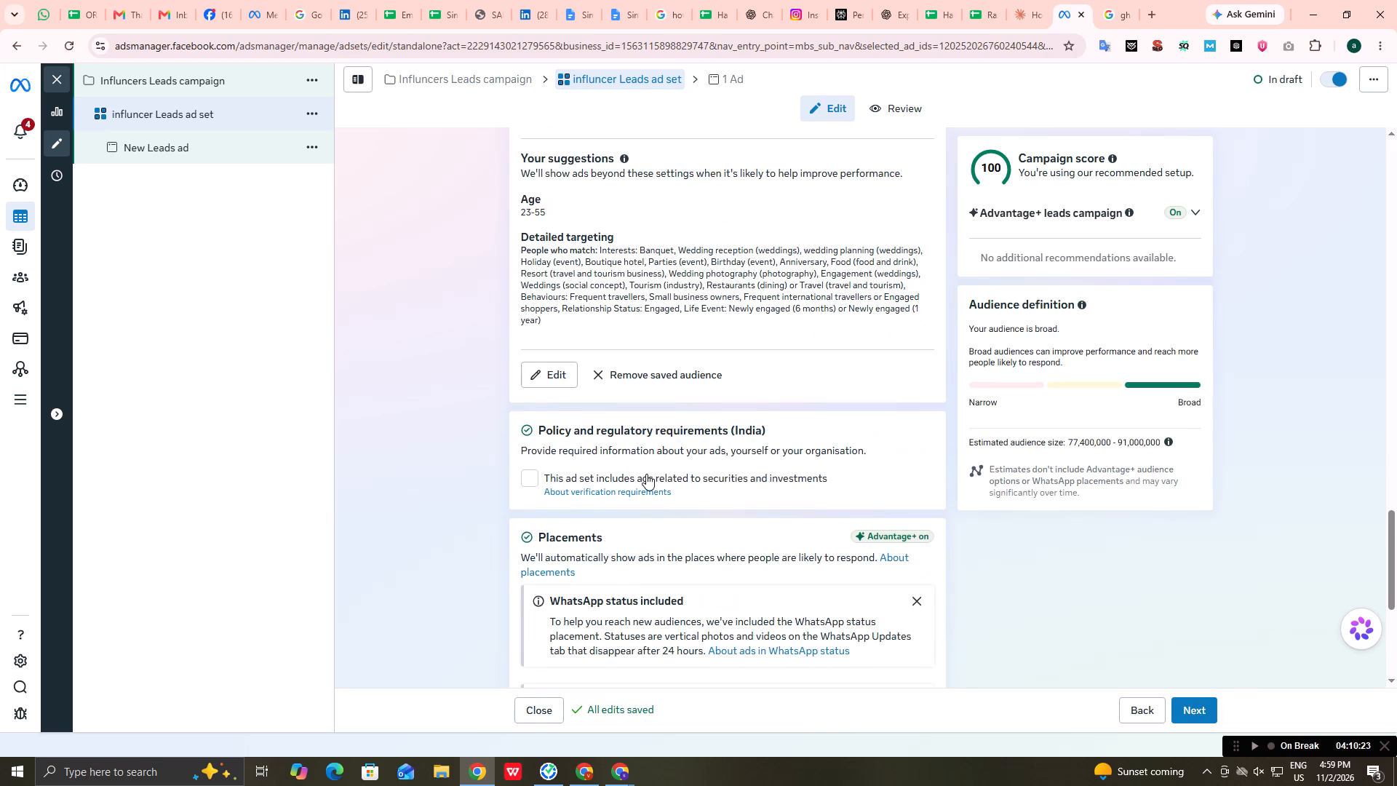
scroll(646, 474, "down", 1)
scroll(646, 474, "up", 4)
scroll(646, 474, "down", 2)
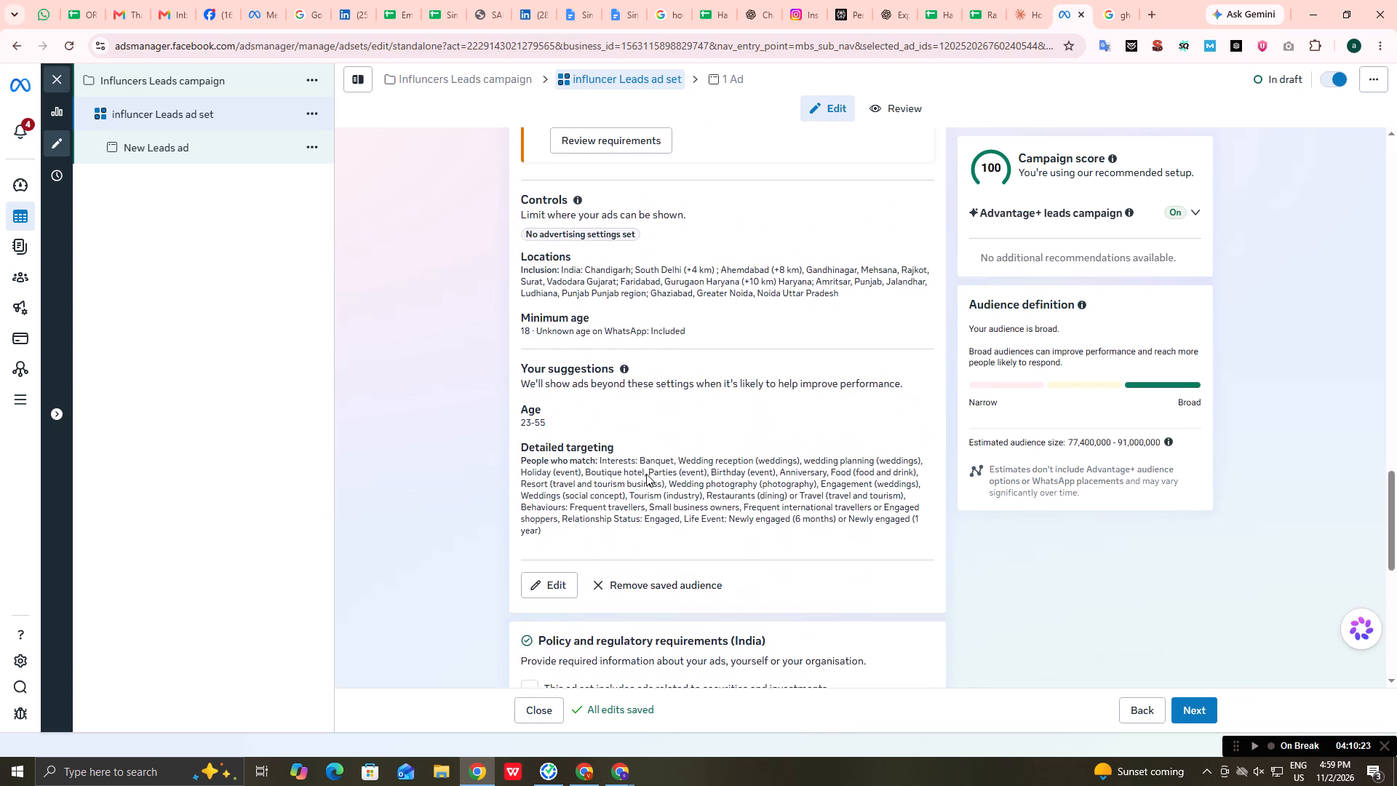
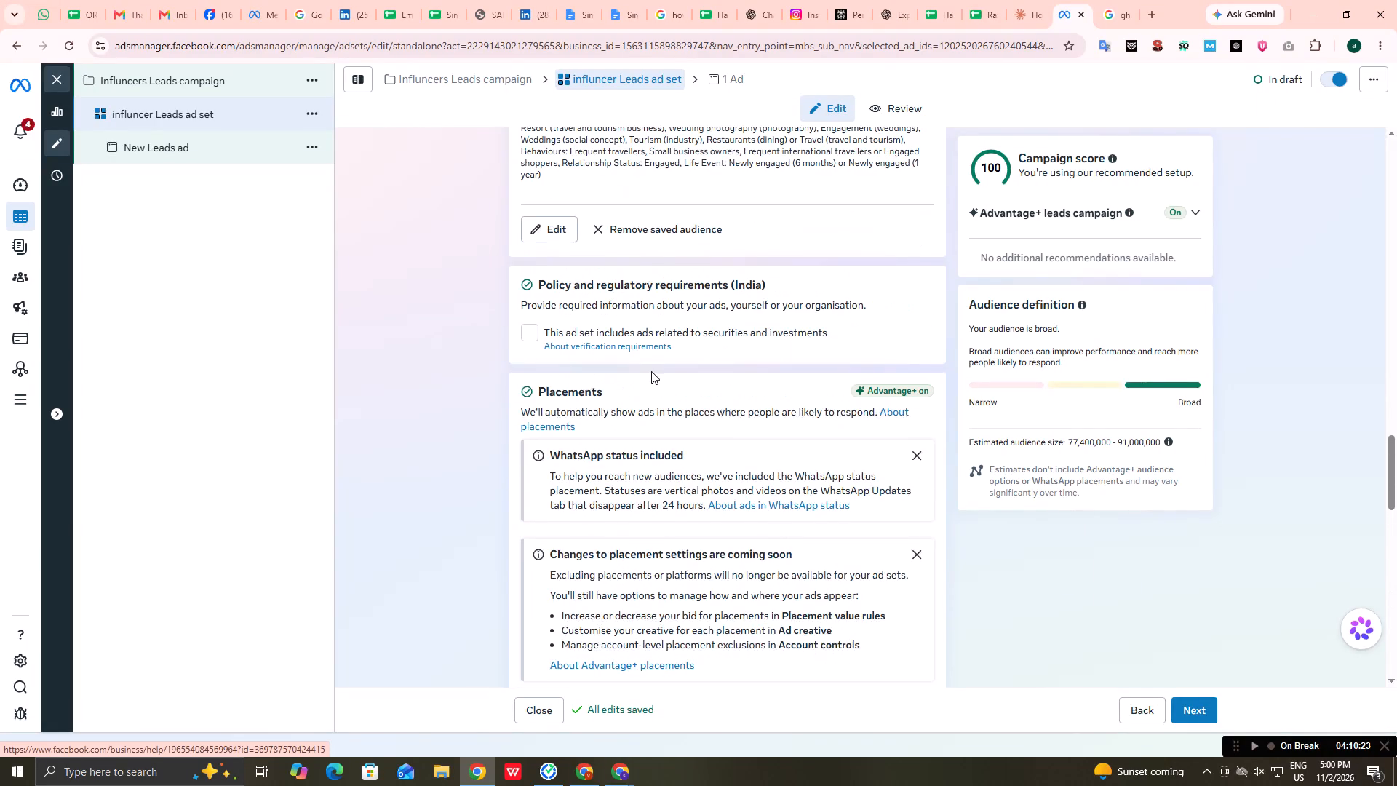
Review the Hotel Elvora saved audience summary in the ad set, checking its included locations, radii and minimum age.
scroll(651, 371, "up", 9)
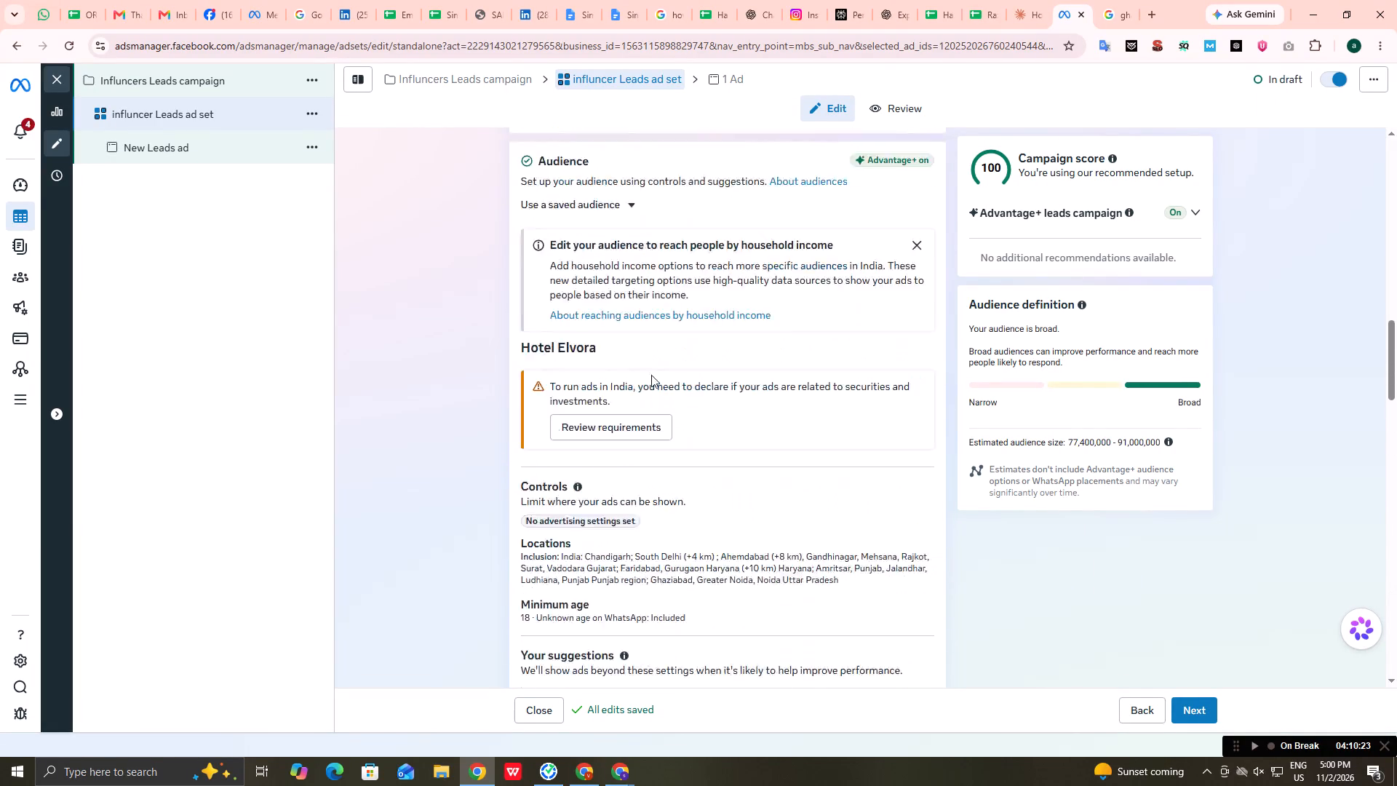
scroll(650, 543, "down", 2)
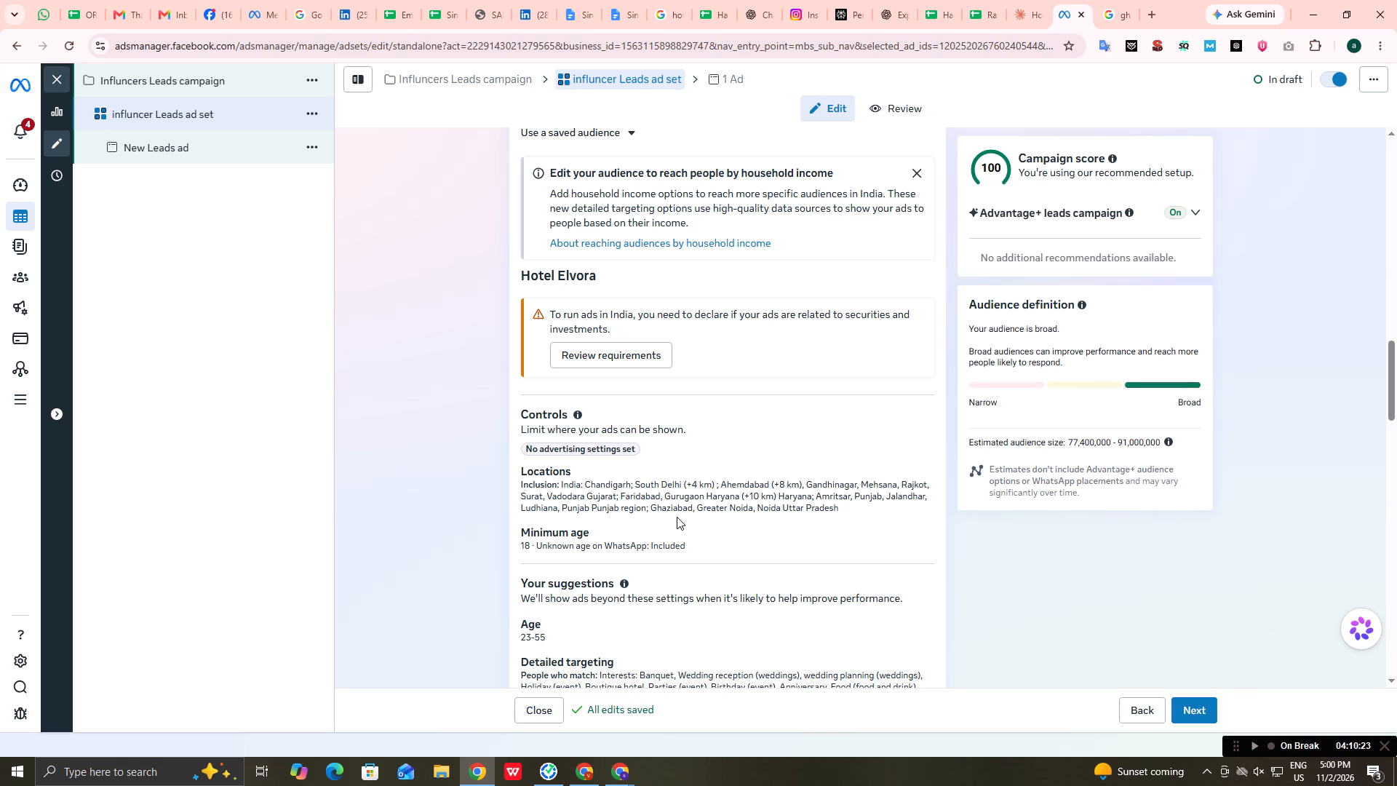
Review the audience summary's locations and detailed targeting, and reopen the Hotel Elvora saved audience for editing.
scroll(677, 517, "down", 1)
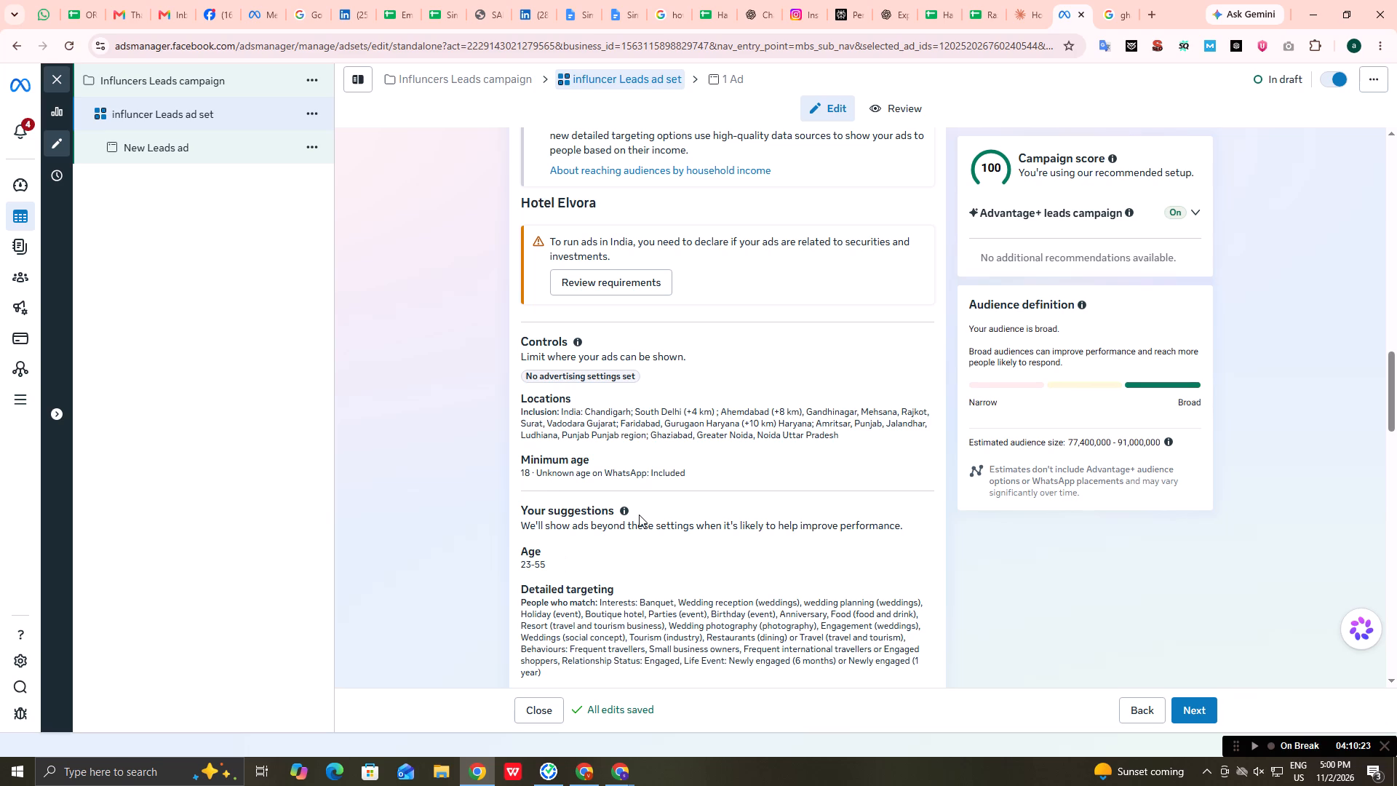
scroll(713, 531, "down", 1)
scroll(736, 596, "down", 1)
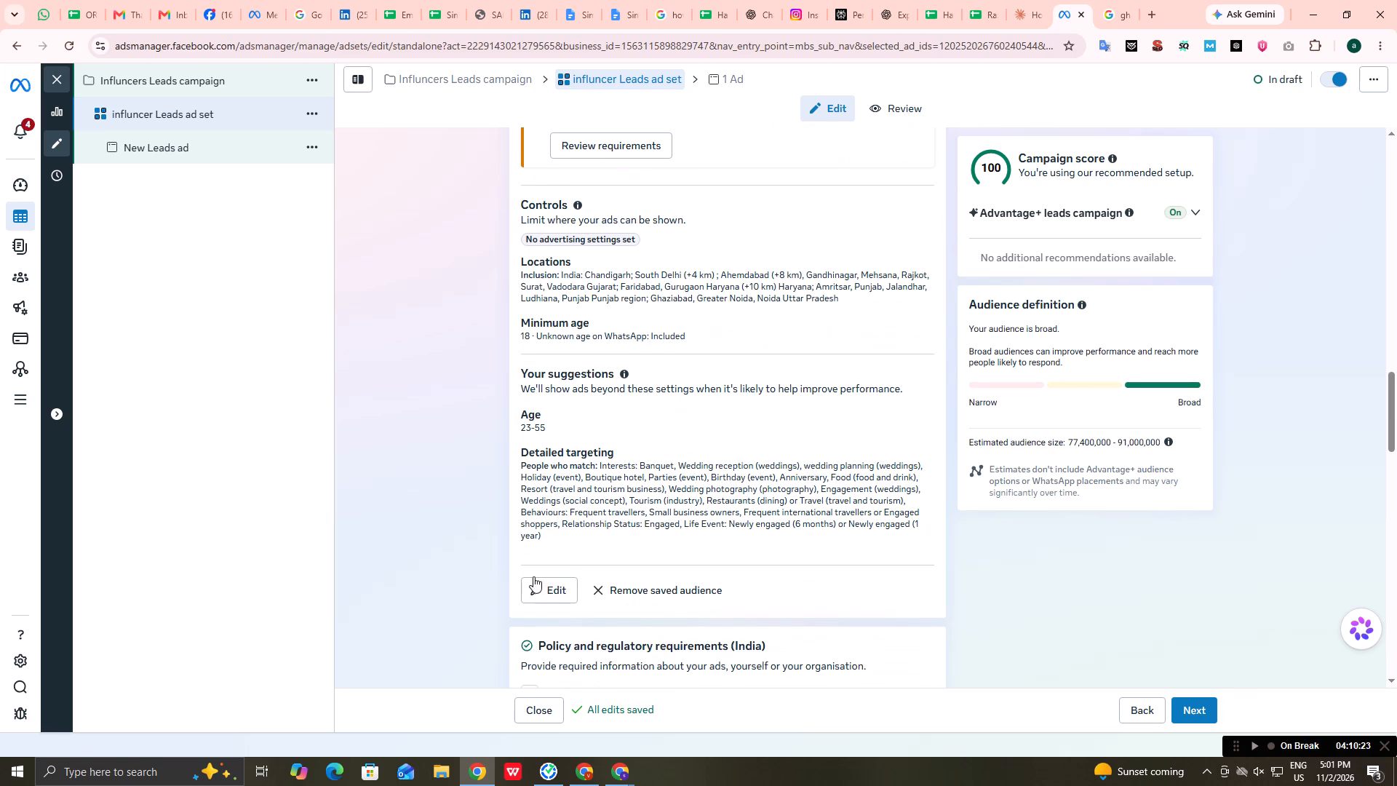
left_click(533, 576)
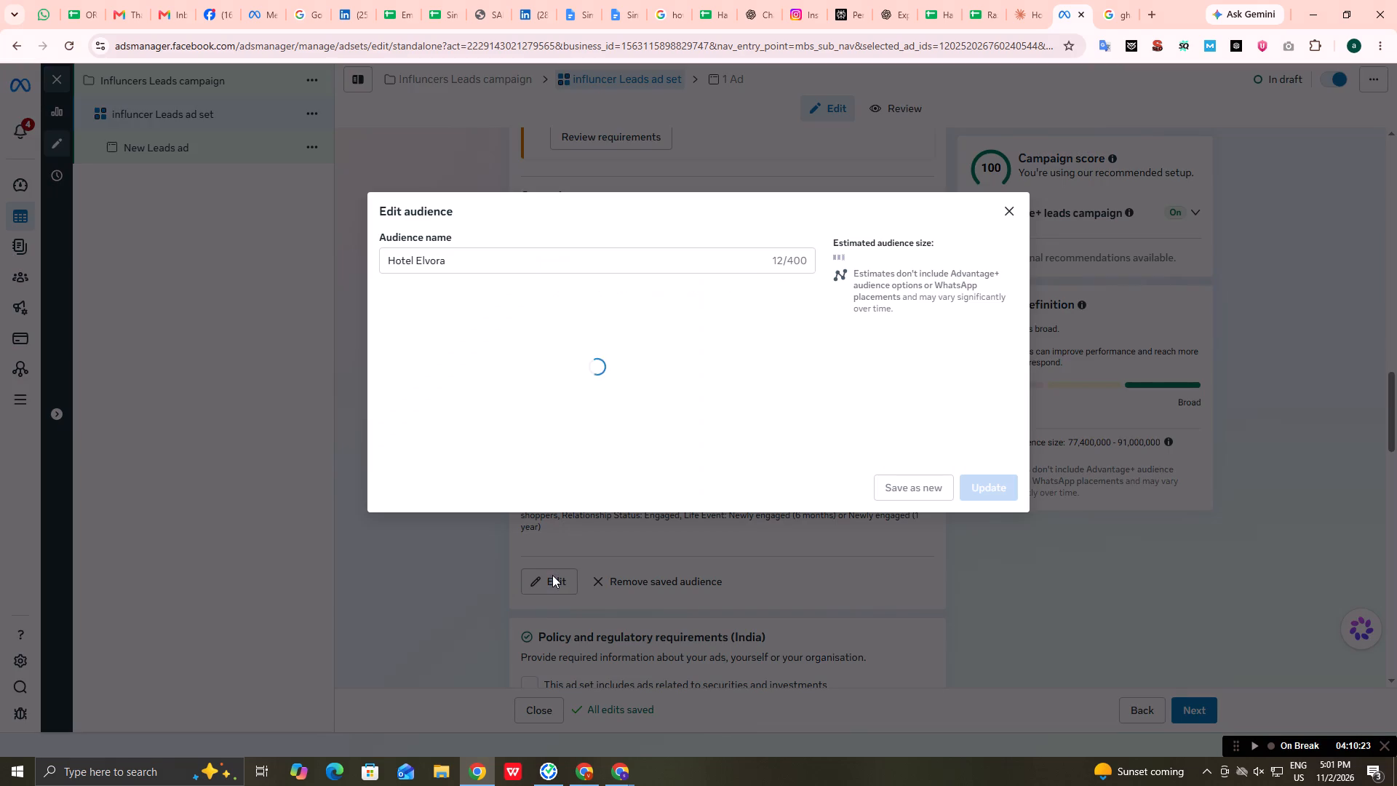
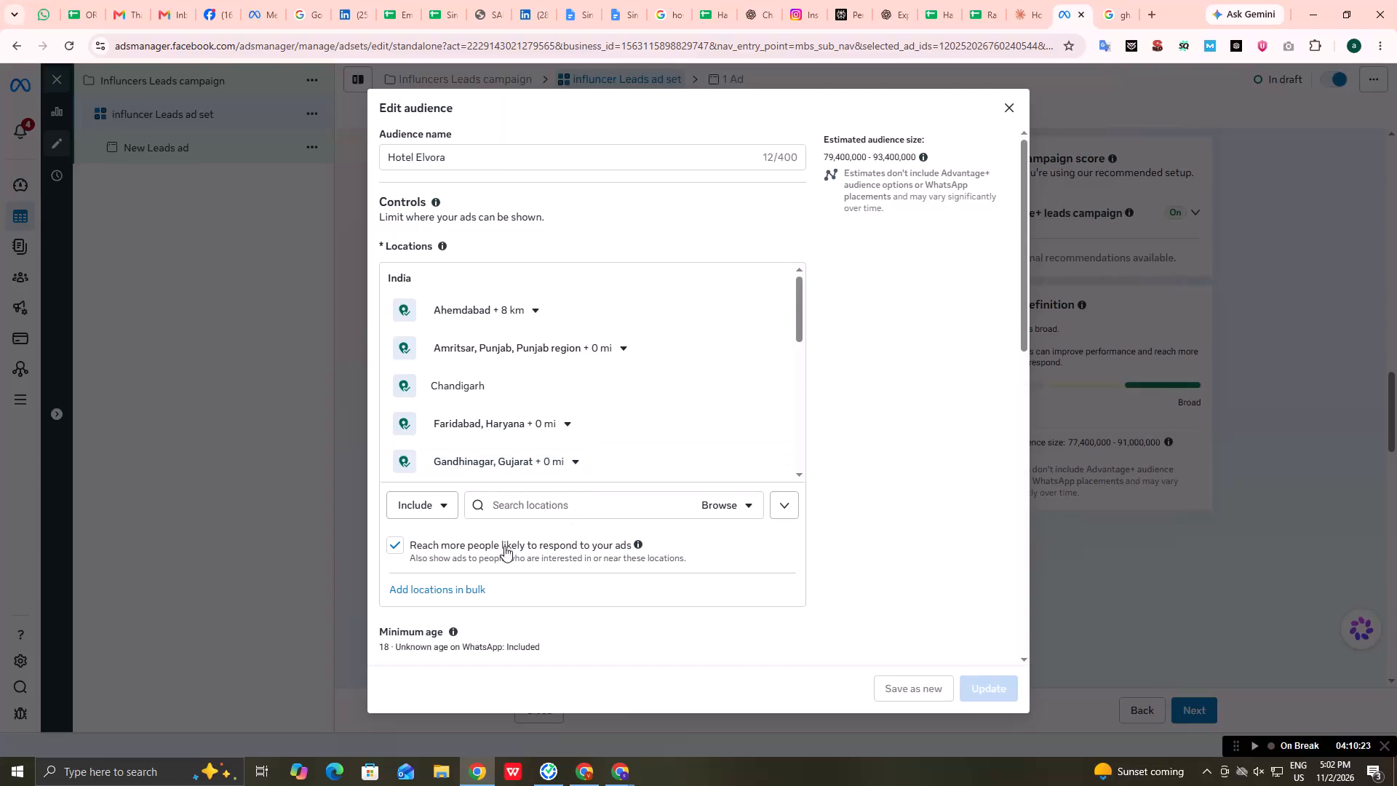
Set the Hotel Elvora saved audience's minimum age to 25 and update the audience for all campaigns using it.
scroll(484, 600, "down", 1)
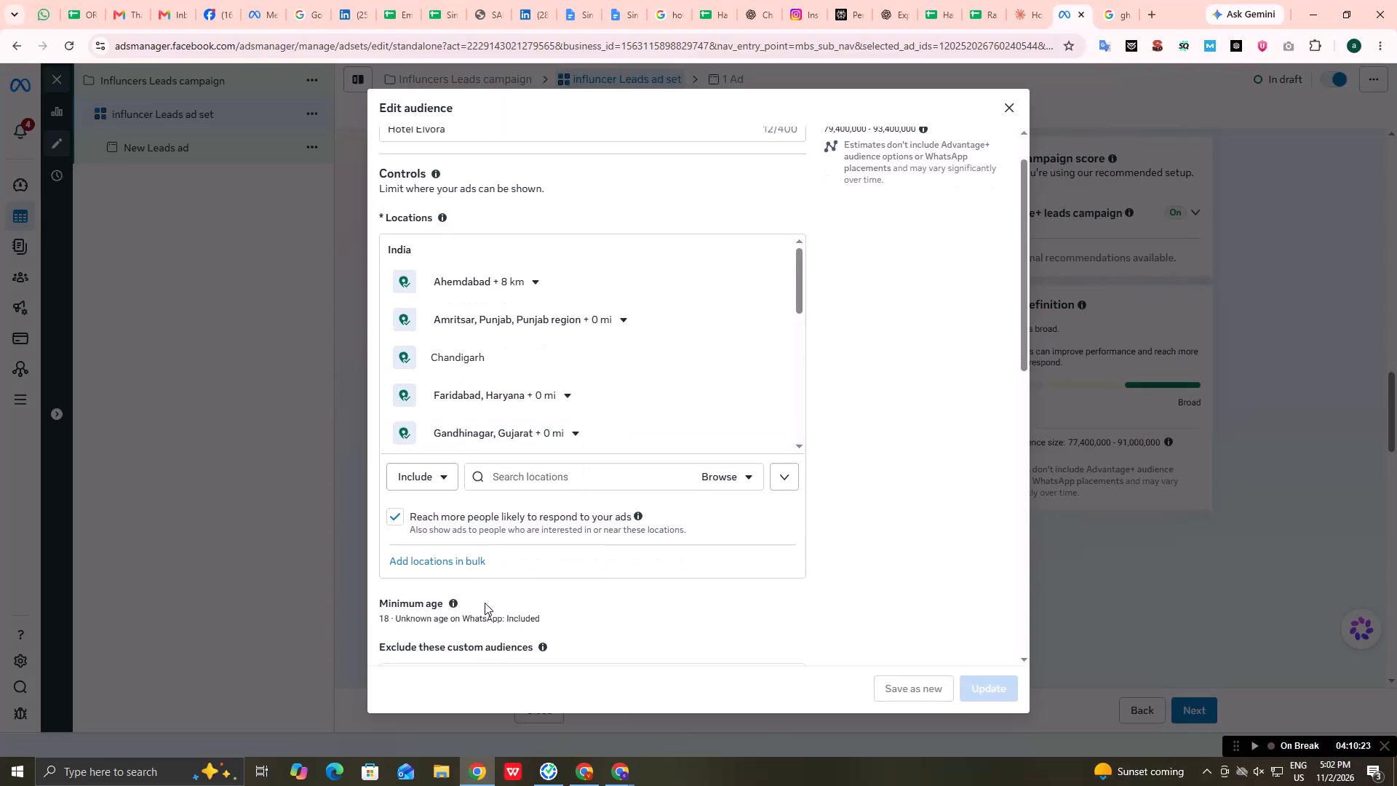
left_click(776, 557)
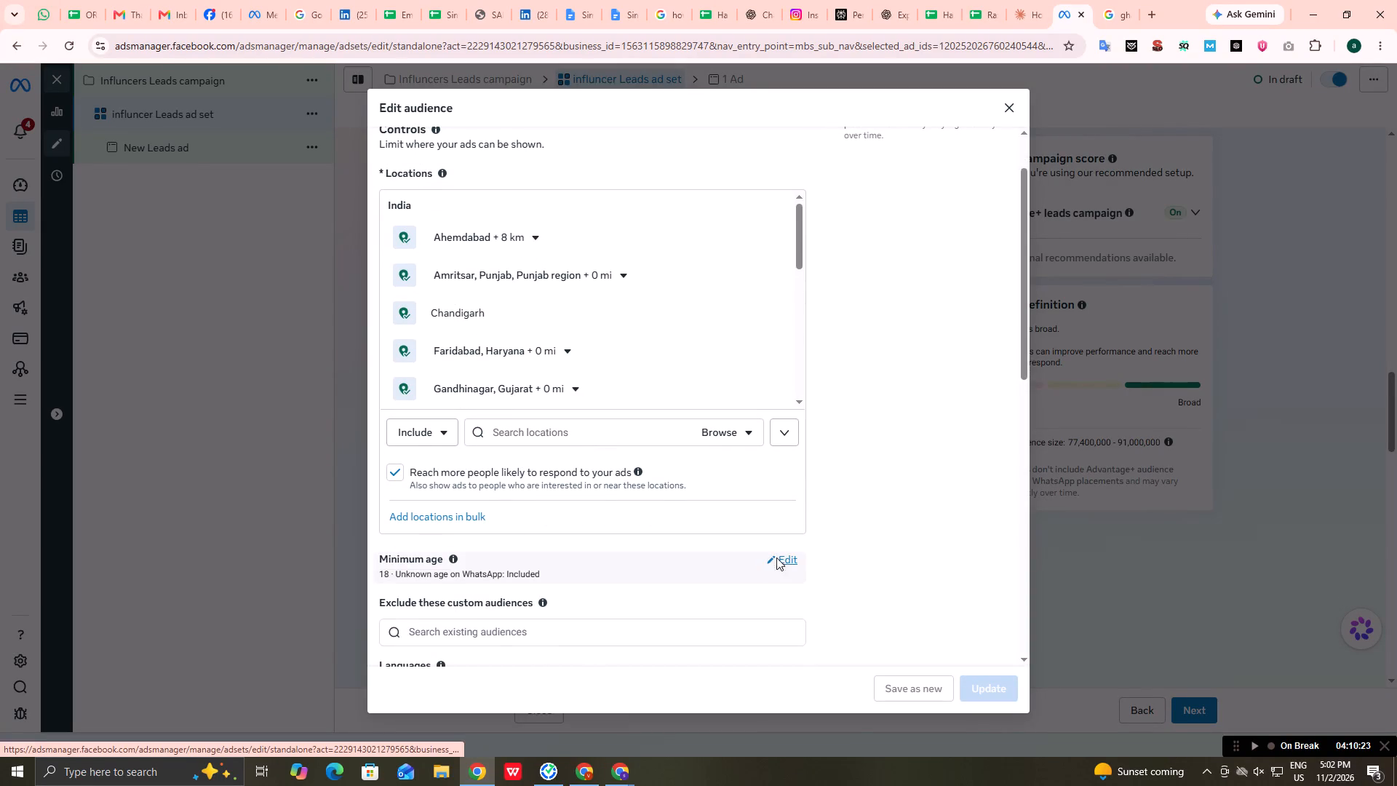
left_click(402, 581)
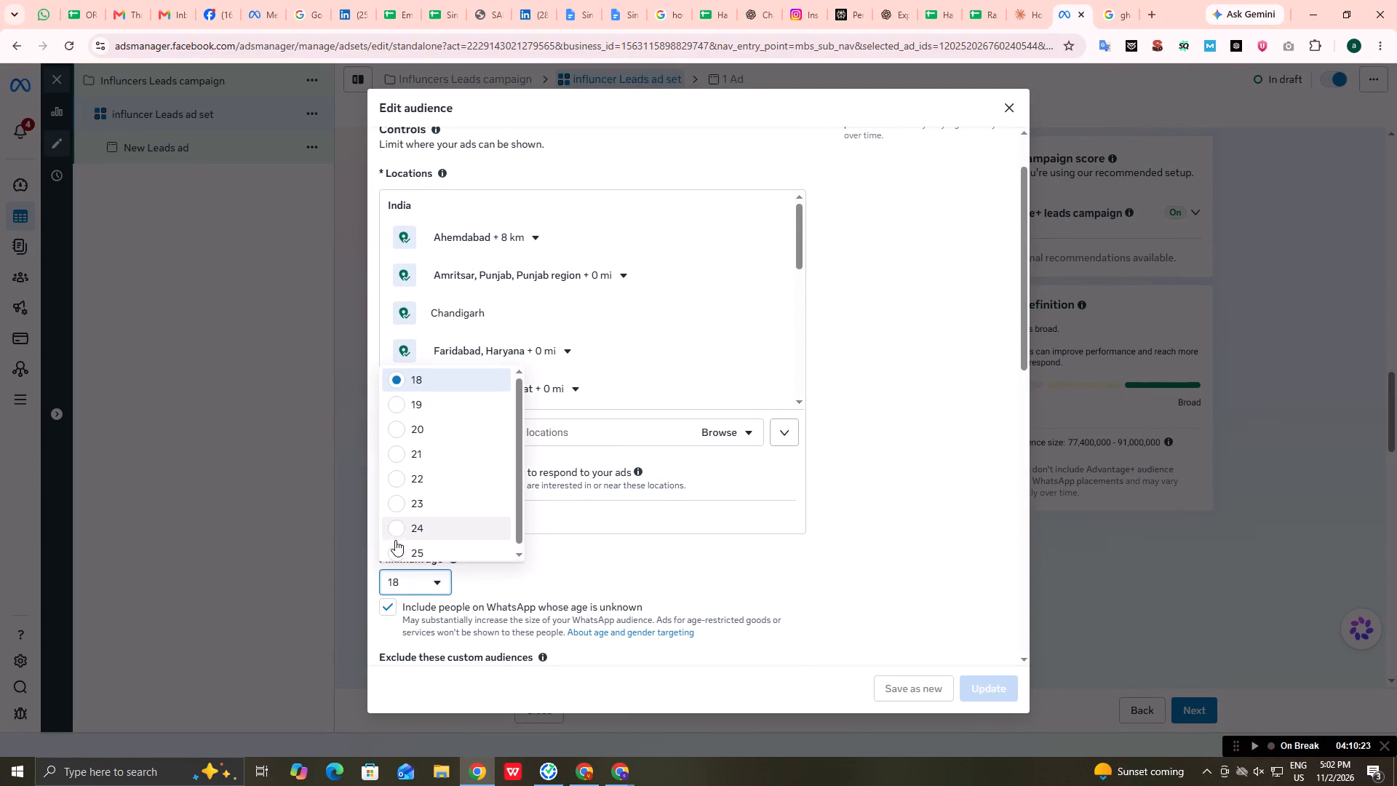
left_click(397, 548)
scroll(642, 549, "down", 2)
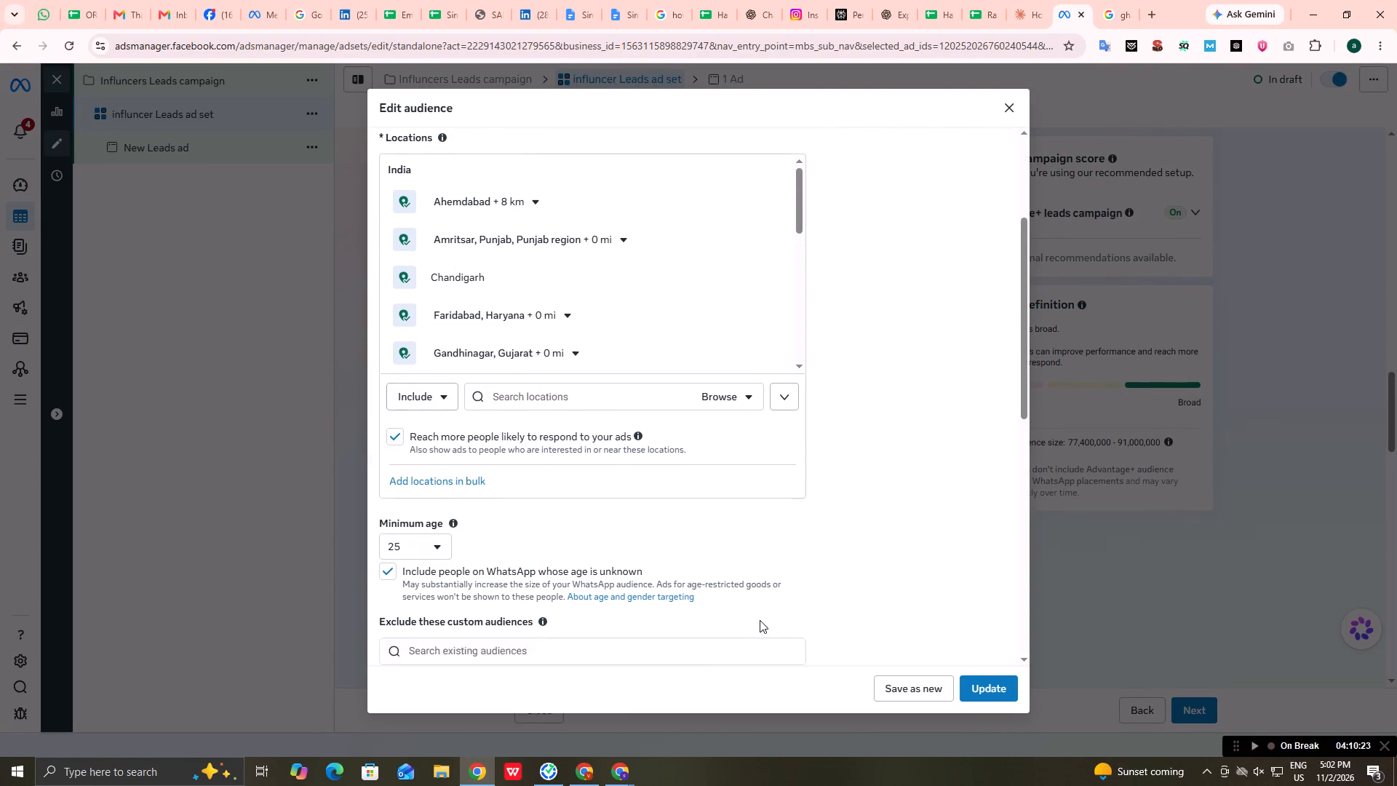
left_click(982, 694)
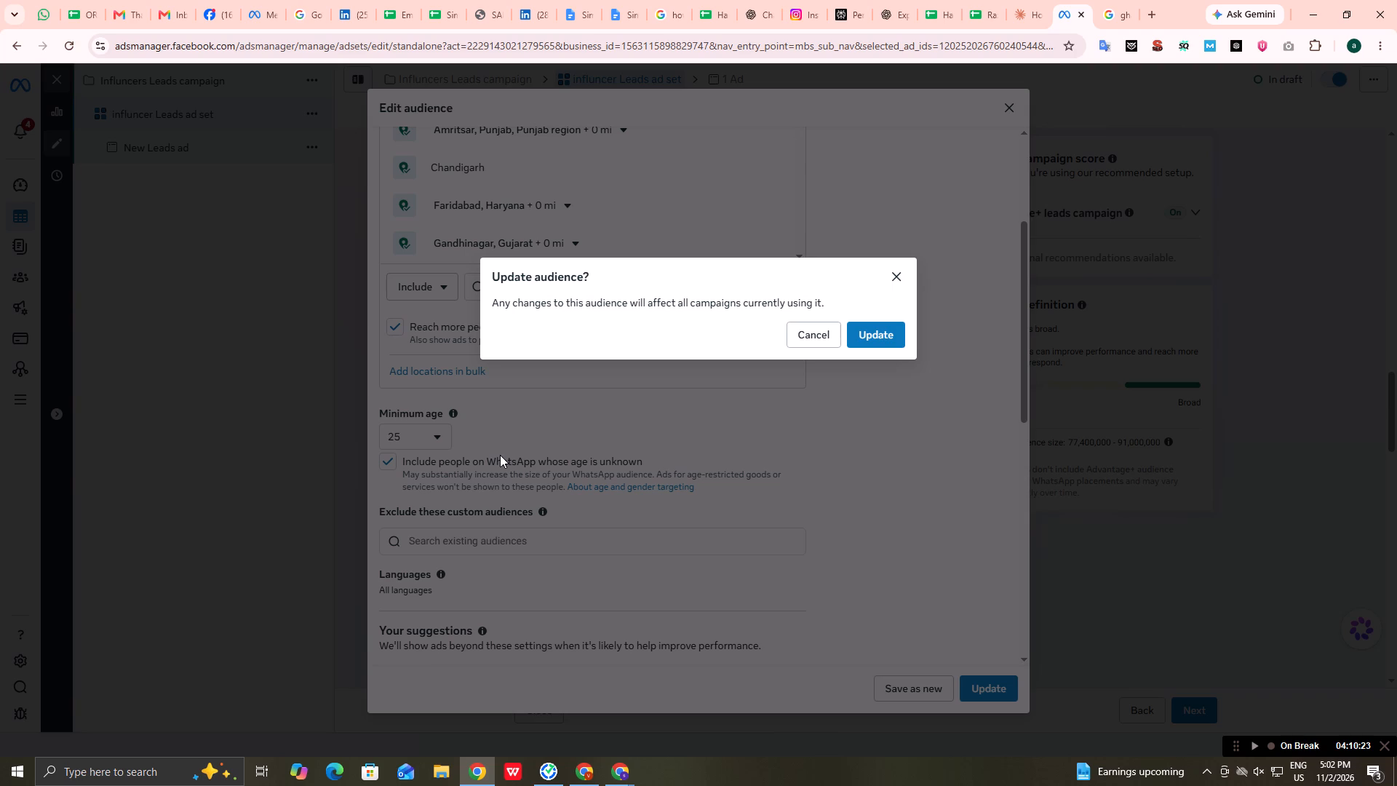
left_click(880, 338)
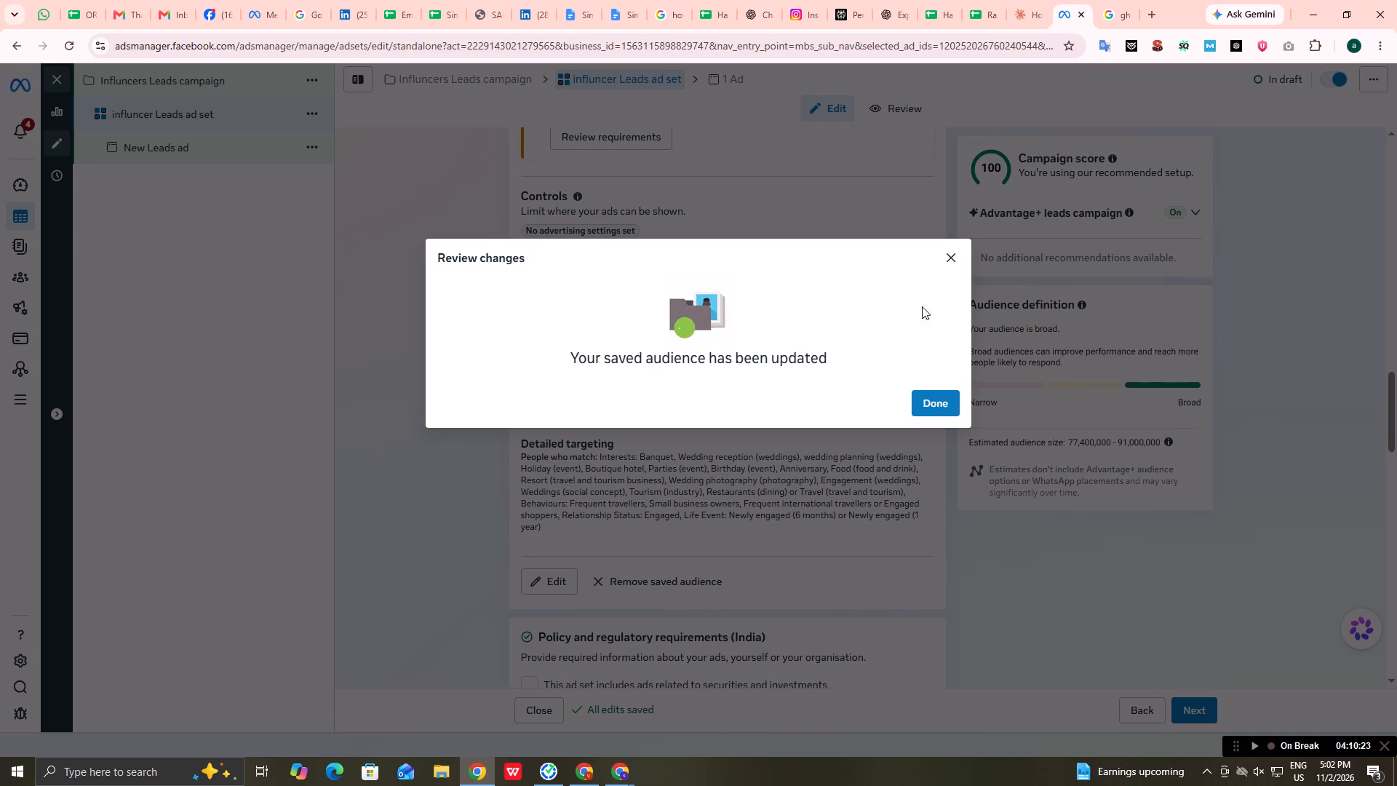
left_click(934, 401)
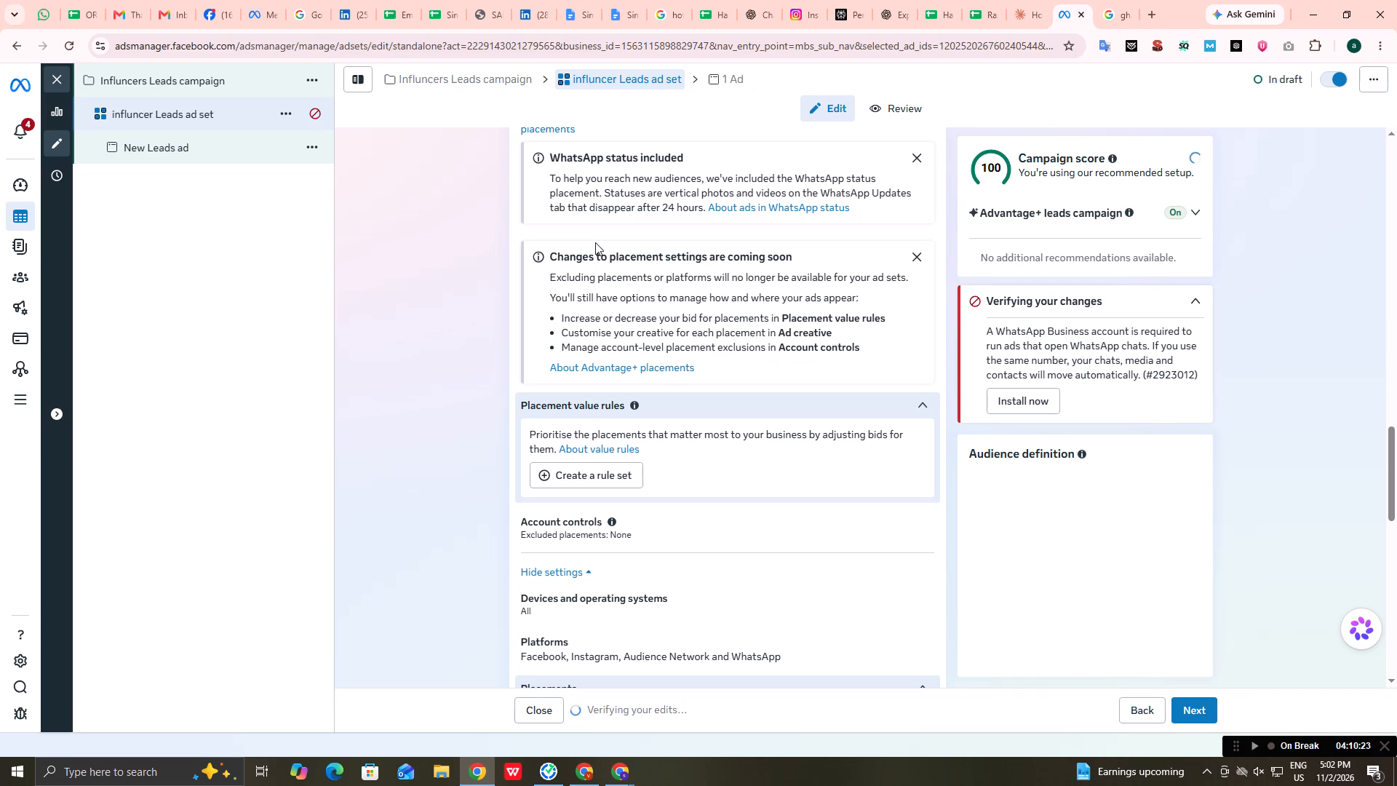
Review the ad set's placement settings, including platforms, devices and the selected placements.
scroll(673, 370, "down", 6)
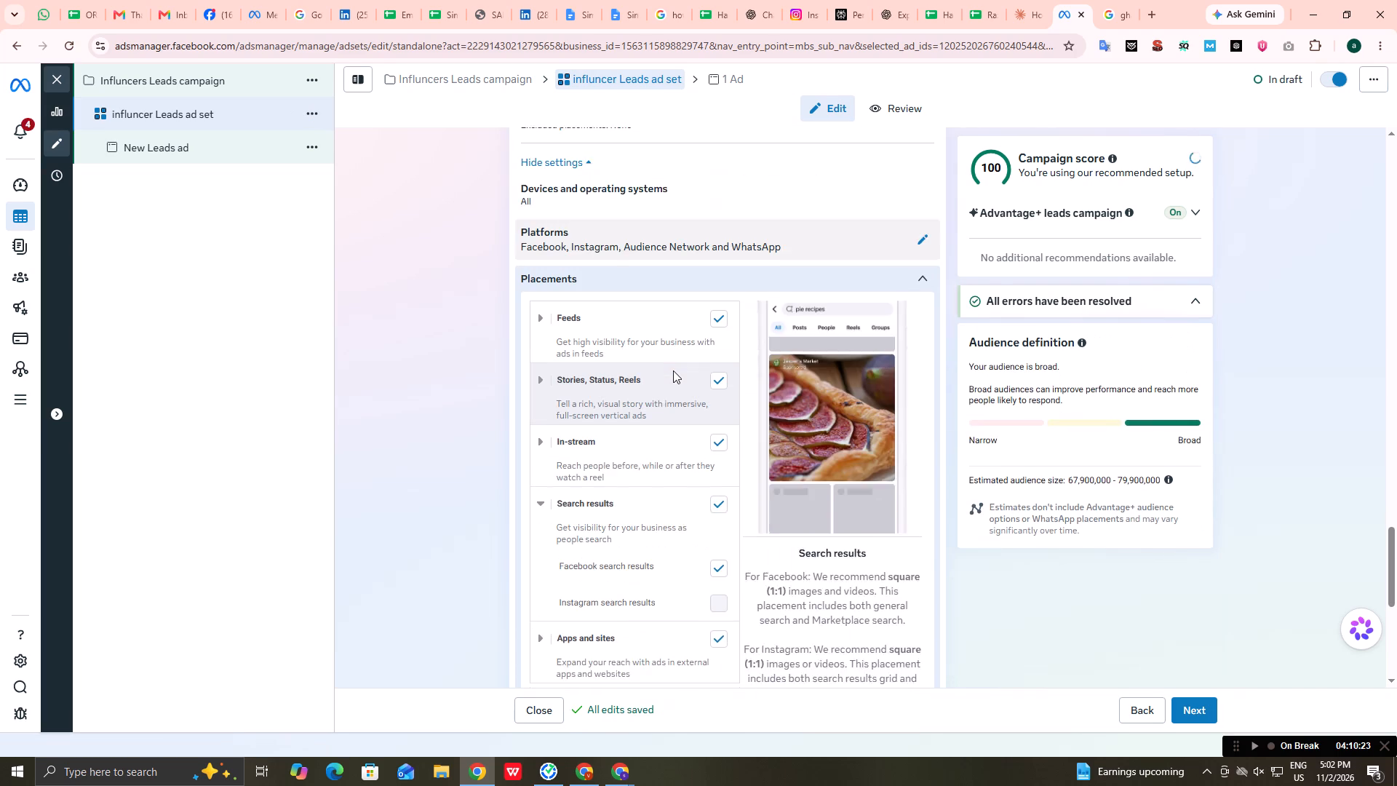
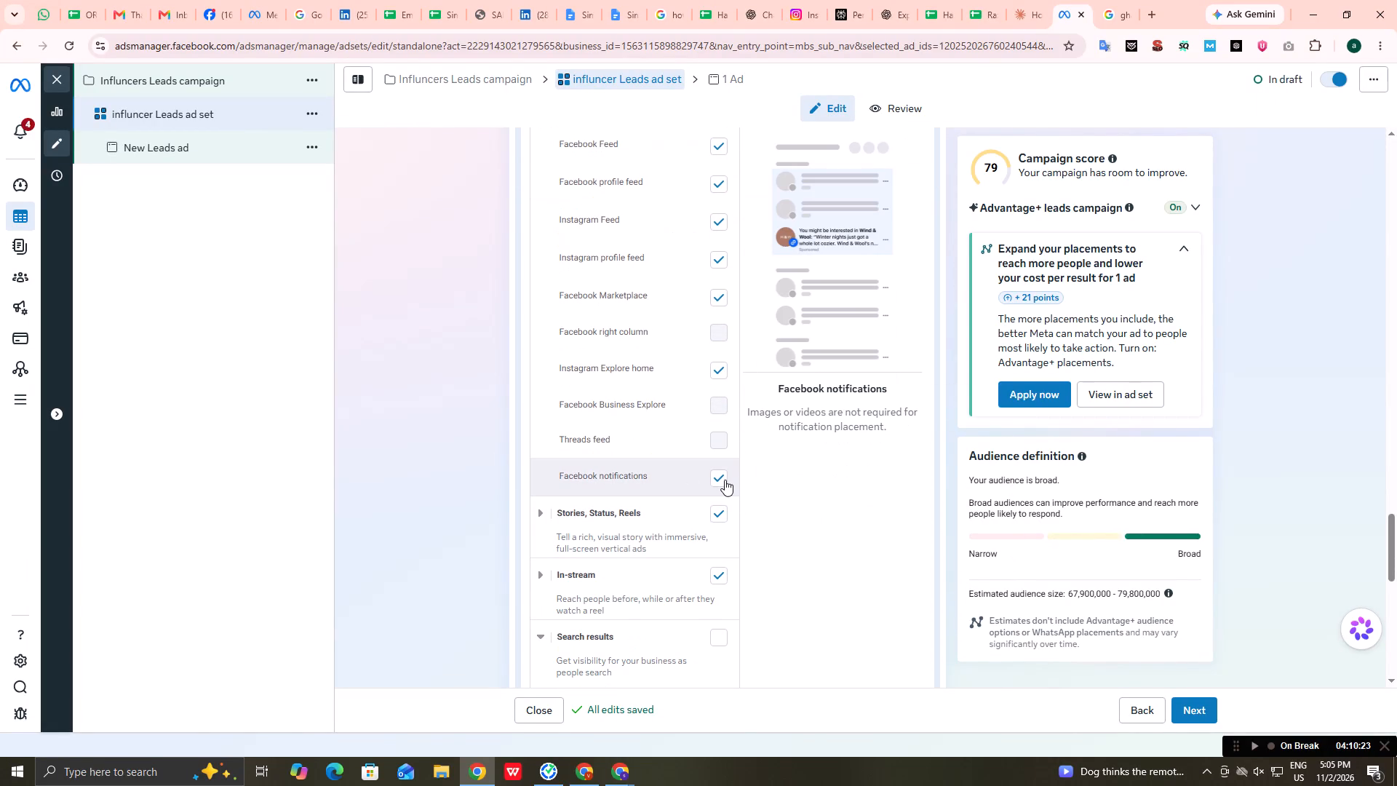
Remove Facebook notifications from the ad set's selected feed placements.
left_click(720, 479)
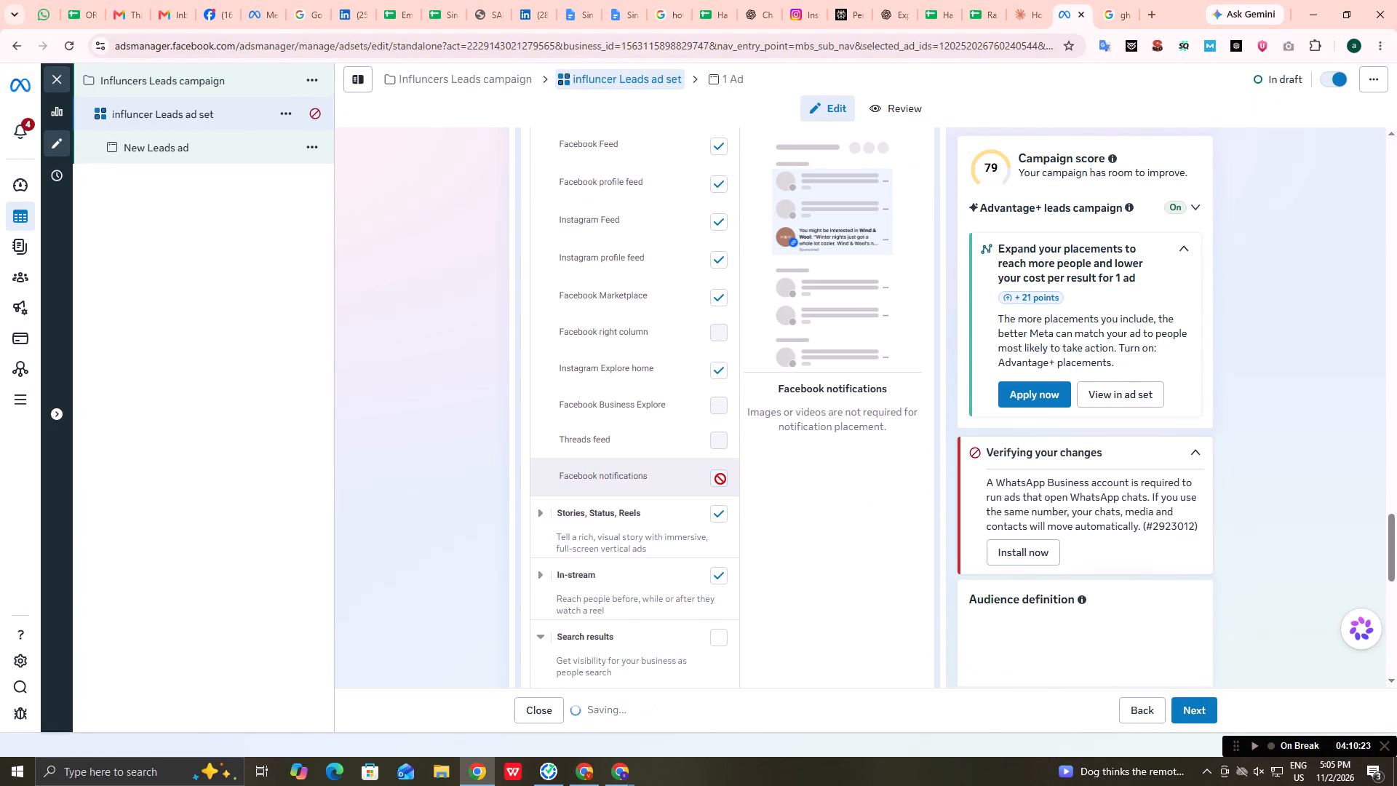
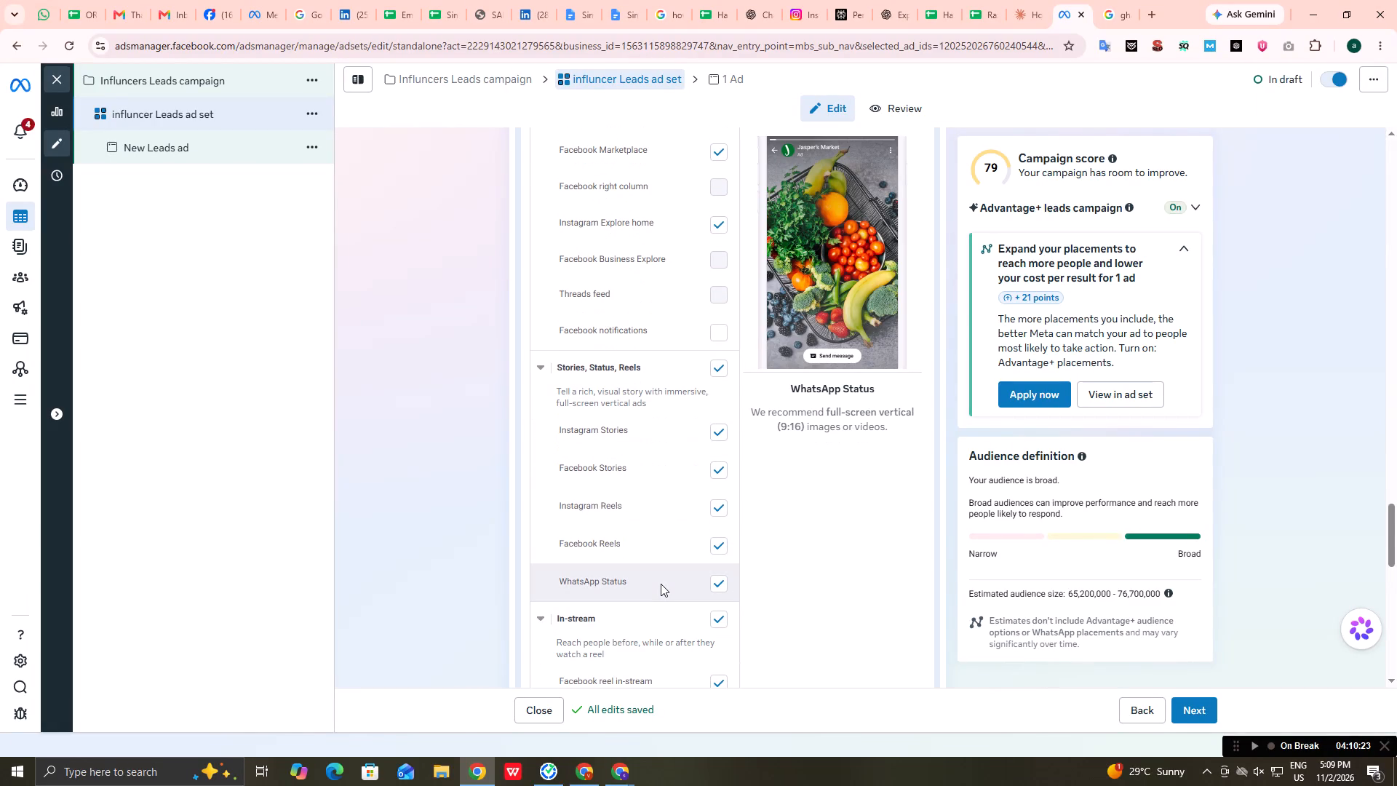
Continue reviewing the ad set's selected placements through the Stories, Status, Reels and In-stream groups.
scroll(661, 584, "down", 1)
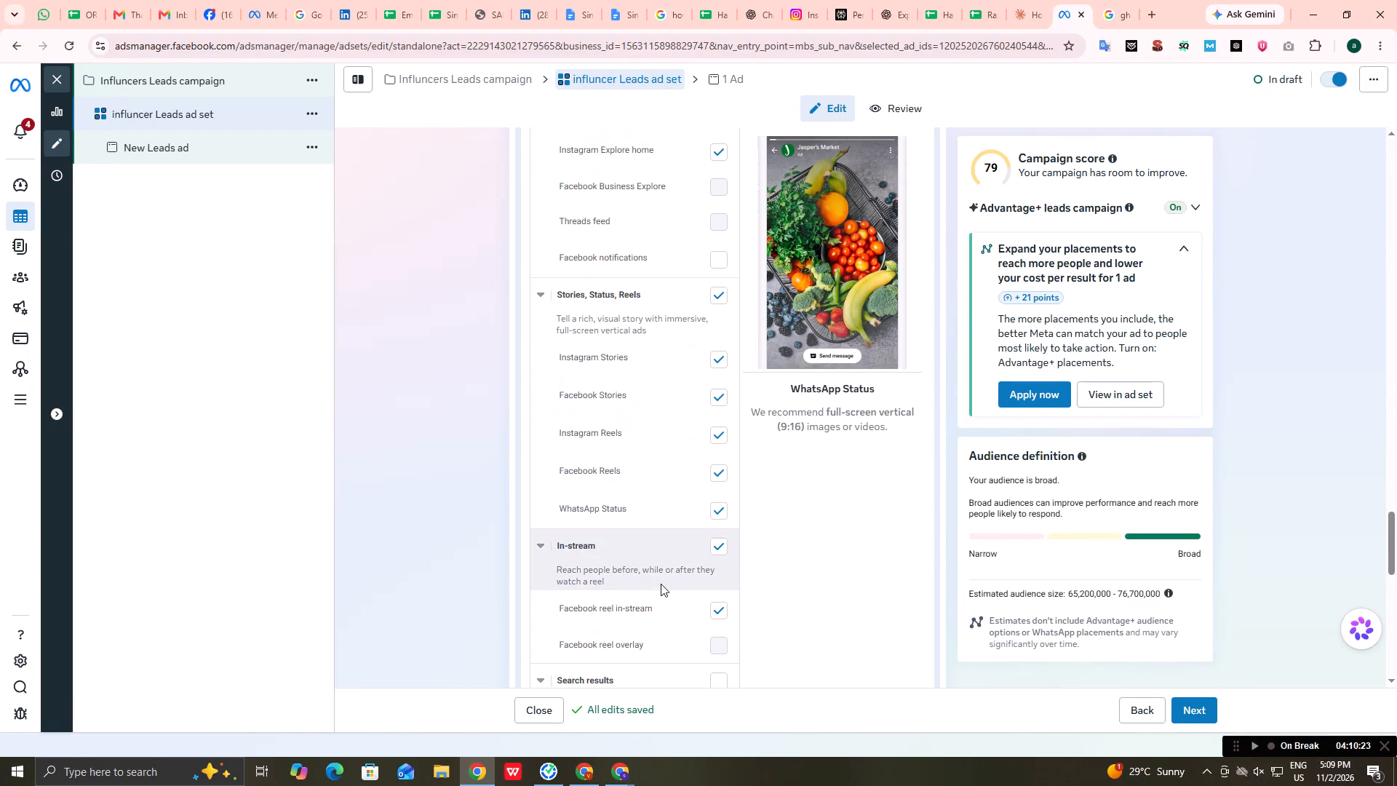
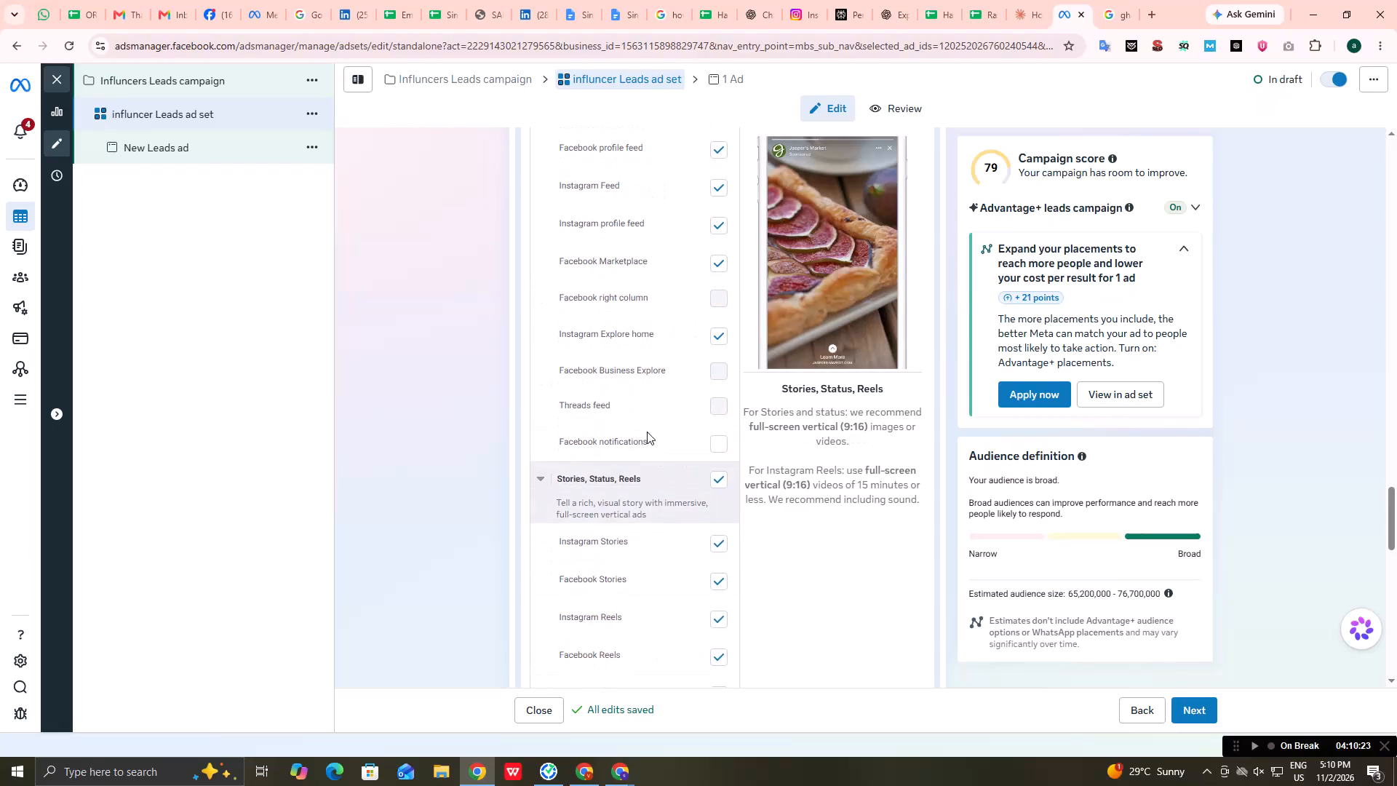
Try to select the Facebook Business Explore placement, and review the Stories, In-stream and Search results placements.
left_click(718, 368)
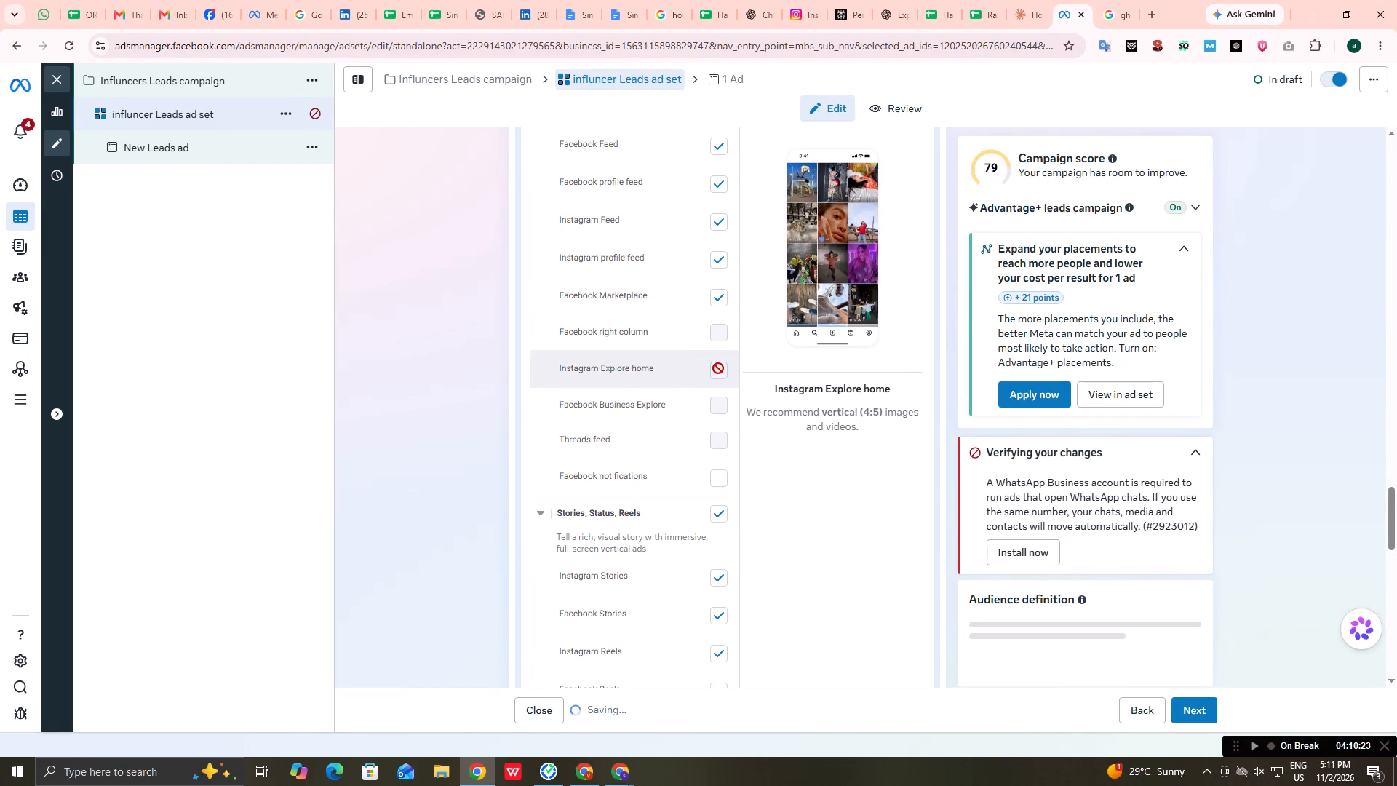
scroll(717, 416, "down", 2)
scroll(659, 533, "down", 2)
scroll(596, 560, "down", 1)
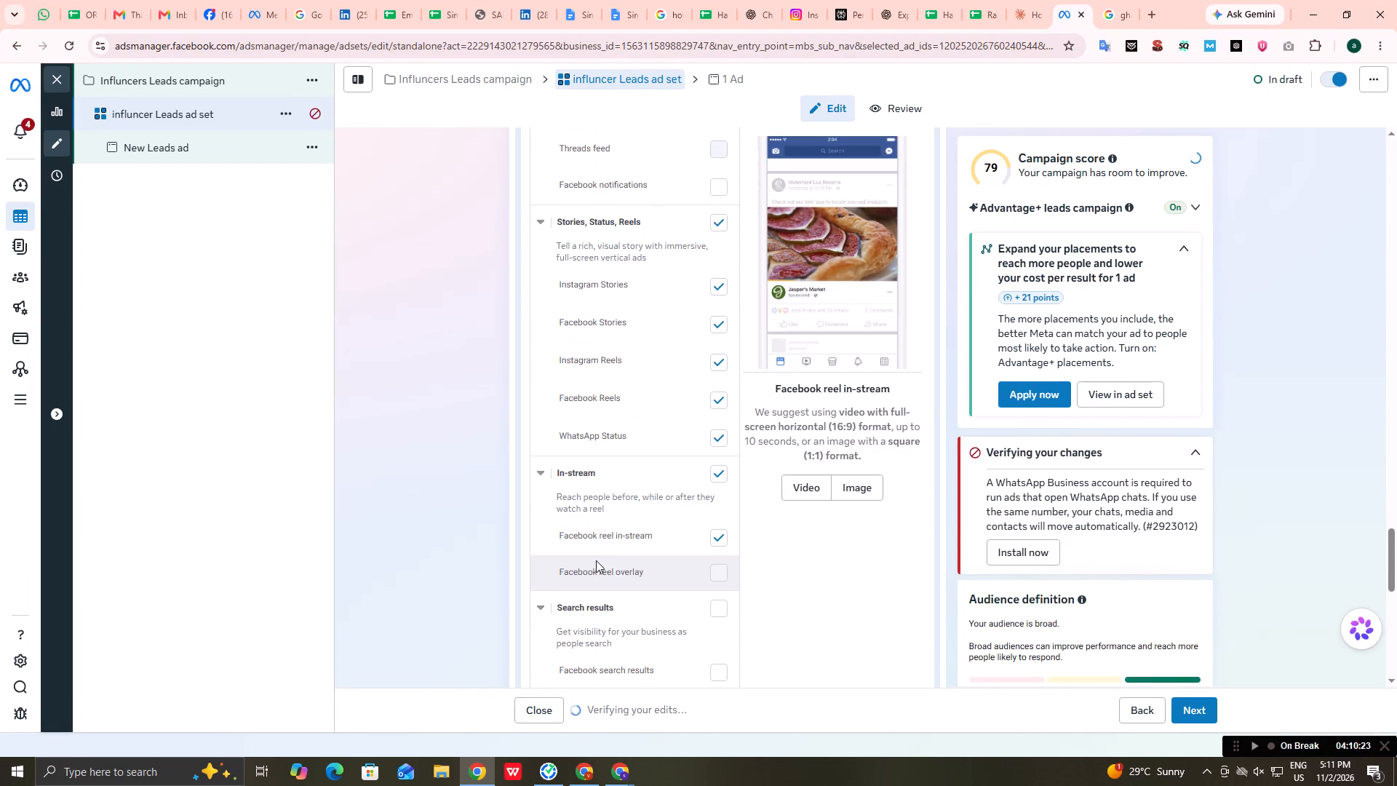
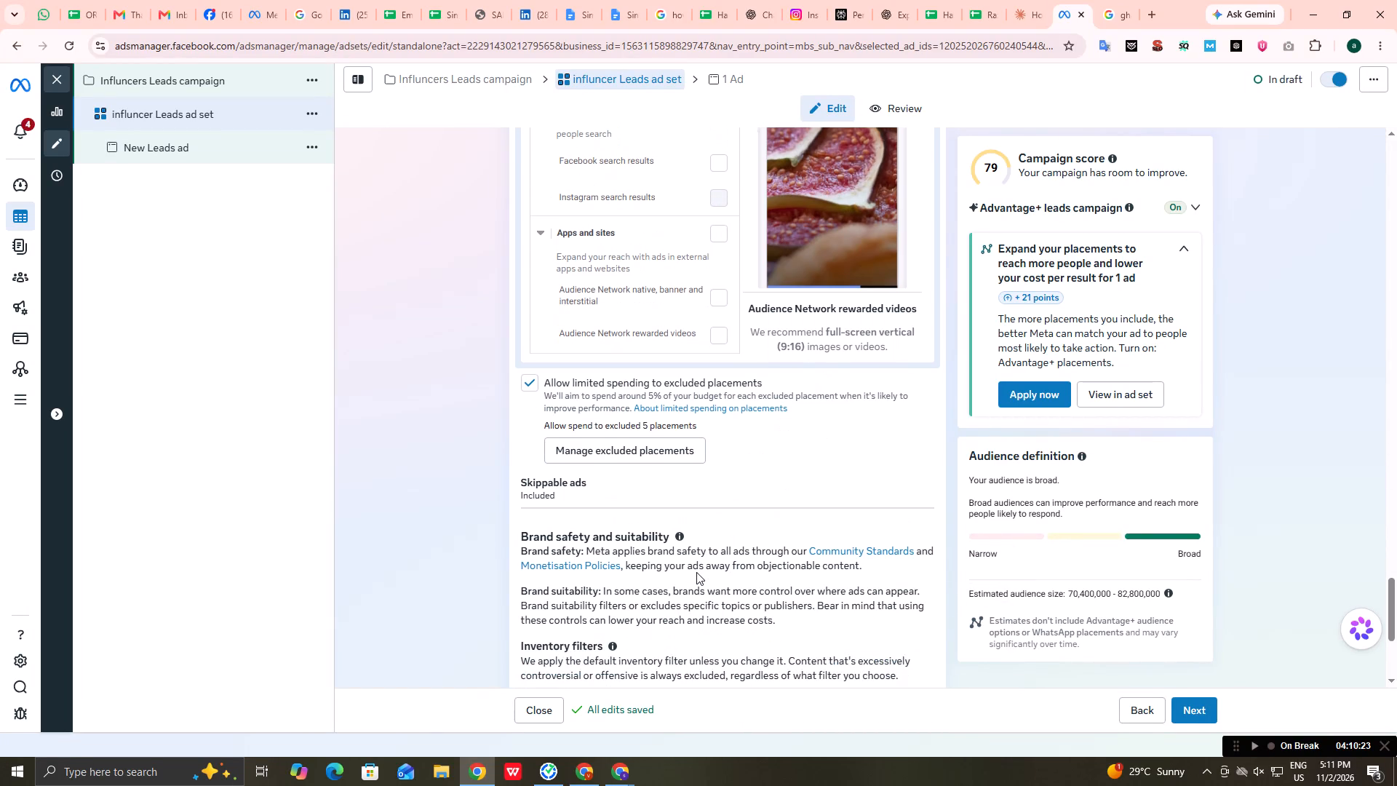
Continue from the ad set to its ad and rename the ad as influncer Leads ad.
scroll(696, 572, "down", 2)
scroll(895, 638, "up", 1)
scroll(895, 638, "down", 1)
left_click(1206, 710)
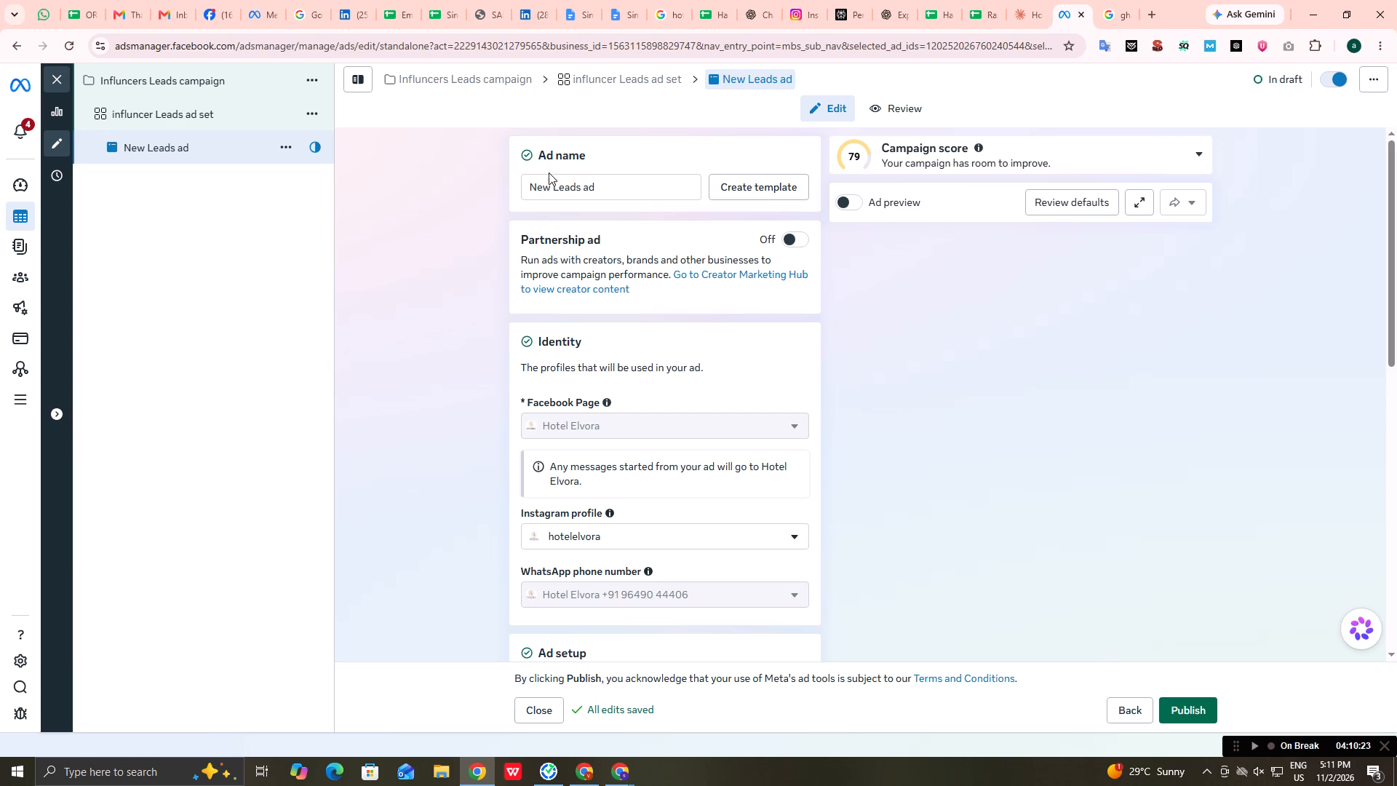
left_click_drag(551, 187, 513, 175)
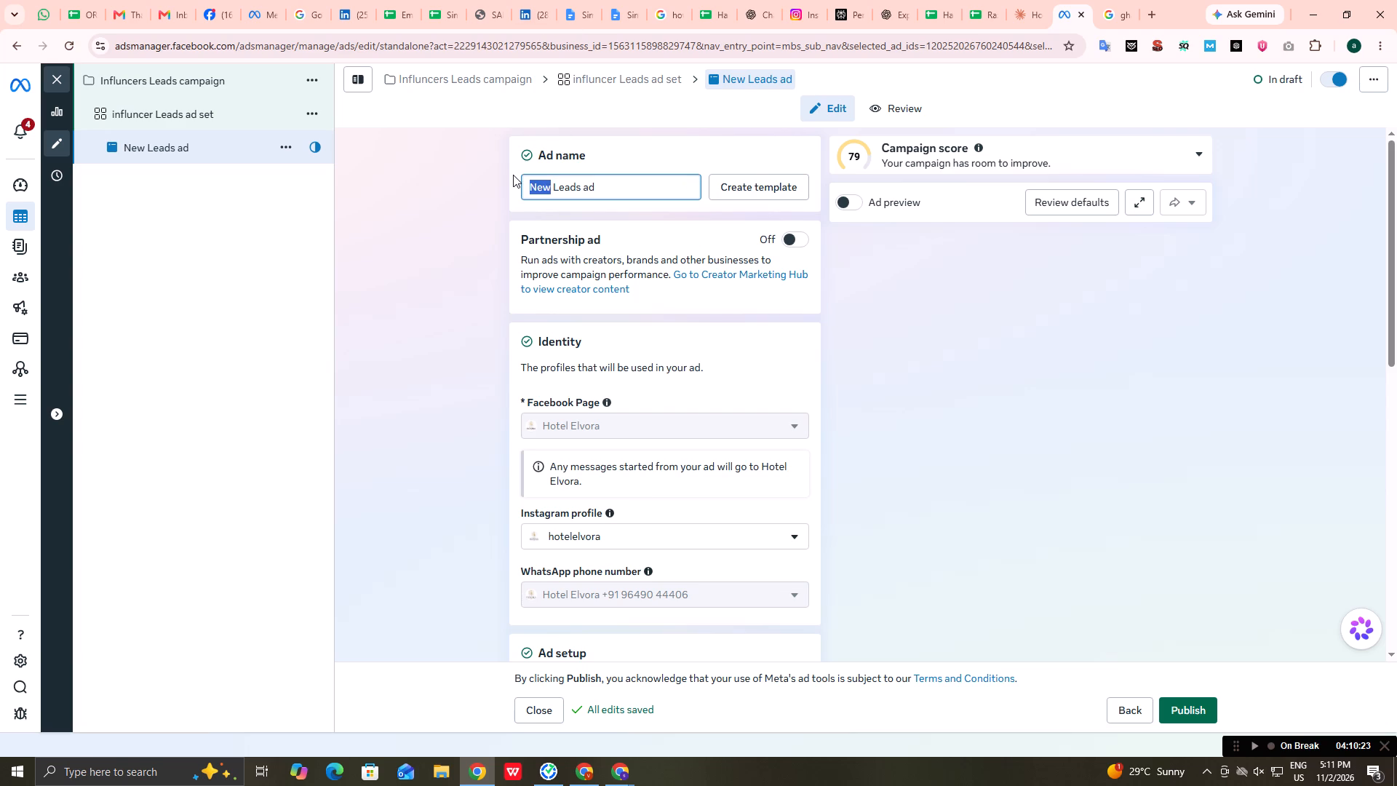
Replace the word New in the ad's name with influncer, making it influncer Leads ad.
key("BackSpace")
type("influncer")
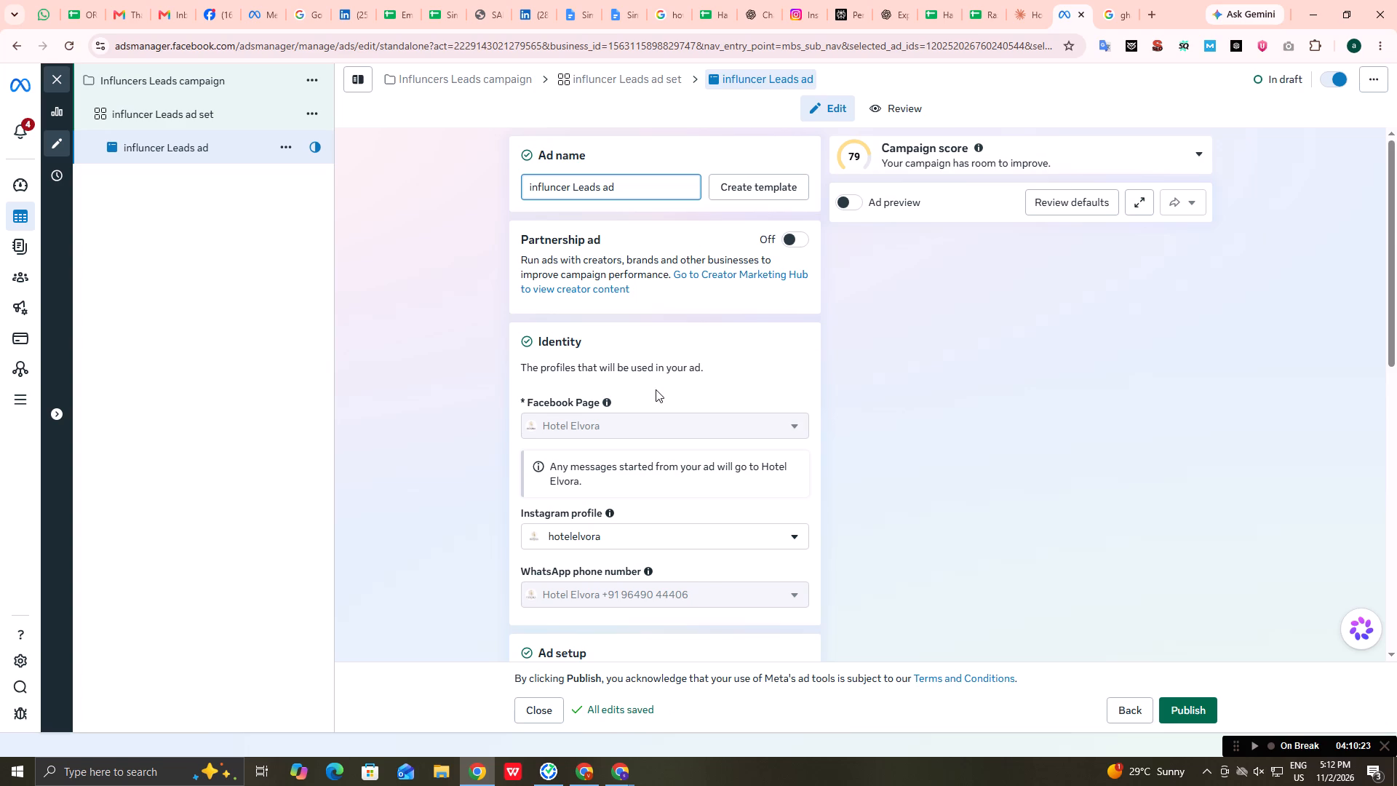
Change the ad setup from creating an ad to Use existing posts.
scroll(670, 372, "down", 3)
scroll(704, 489, "down", 3)
scroll(701, 494, "up", 1)
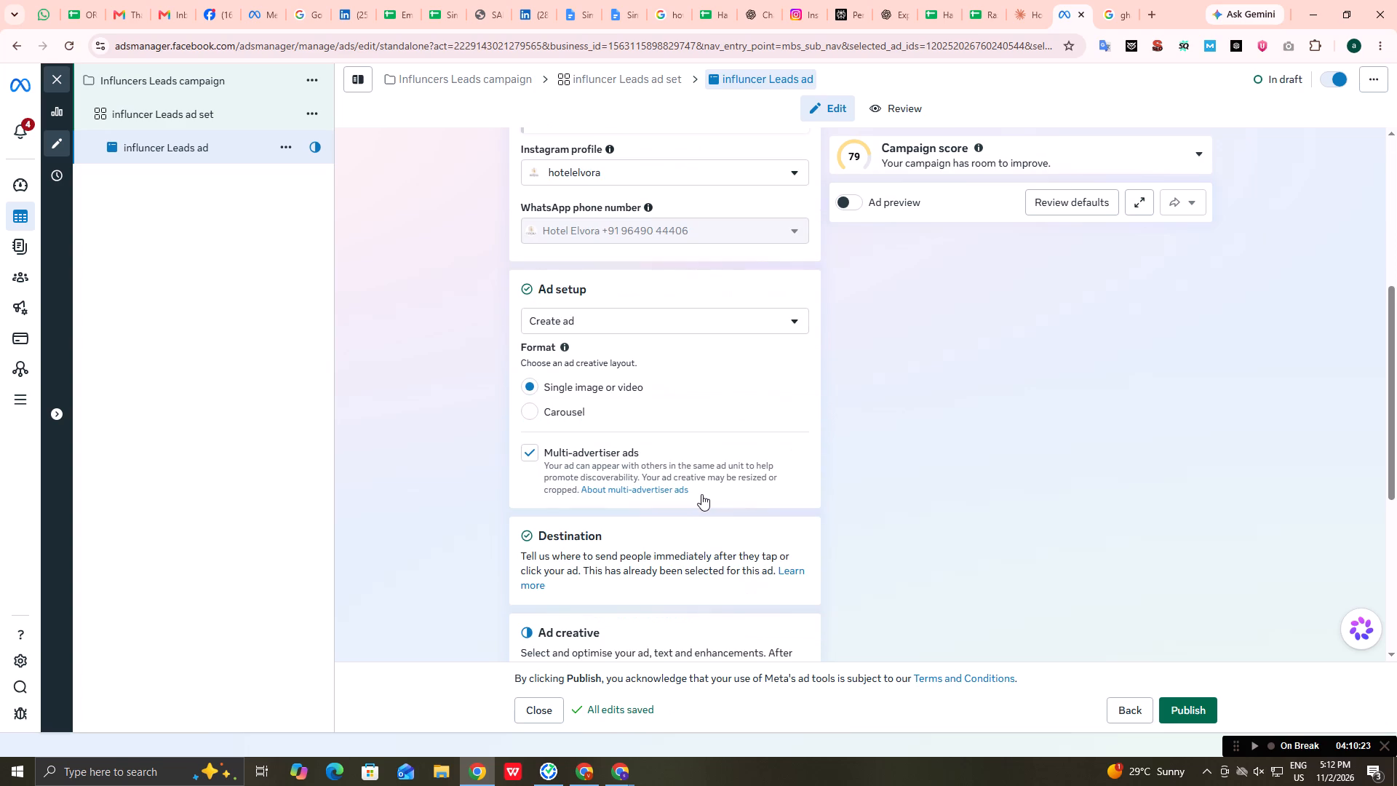
scroll(698, 496, "down", 1)
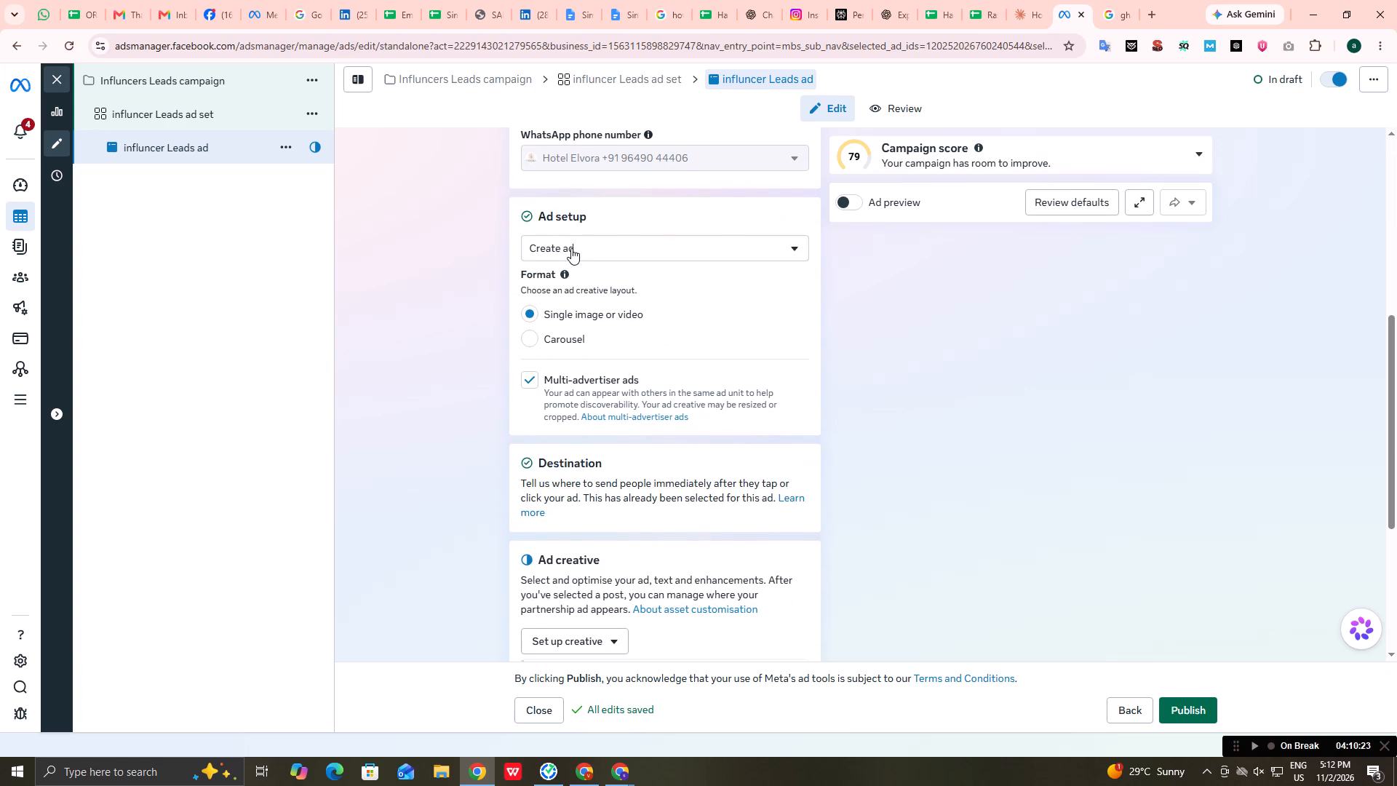
left_click(571, 248)
left_click(539, 302)
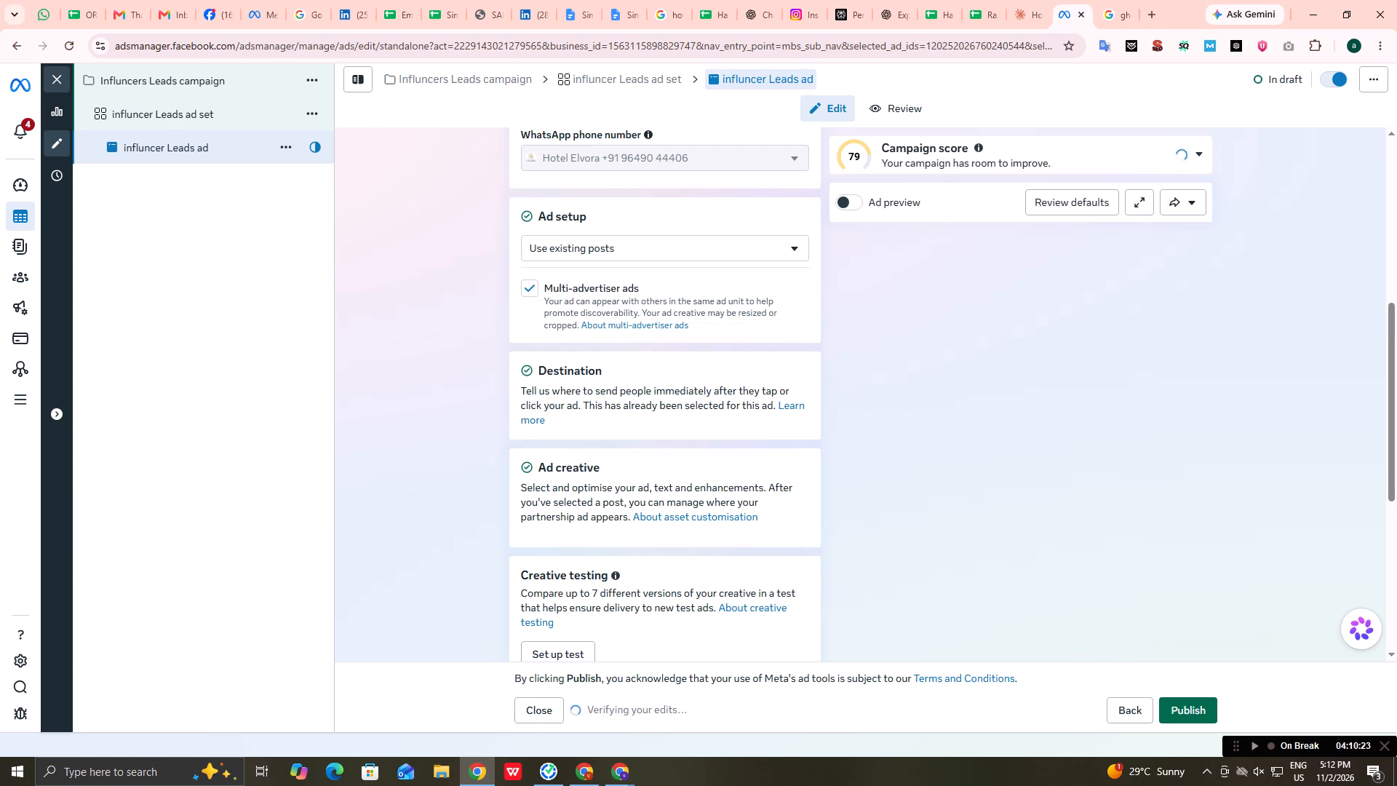
Open the post selection for the ad creative and look through Hotel Elvora's Facebook and Instagram posts for a suitable one.
scroll(610, 539, "down", 1)
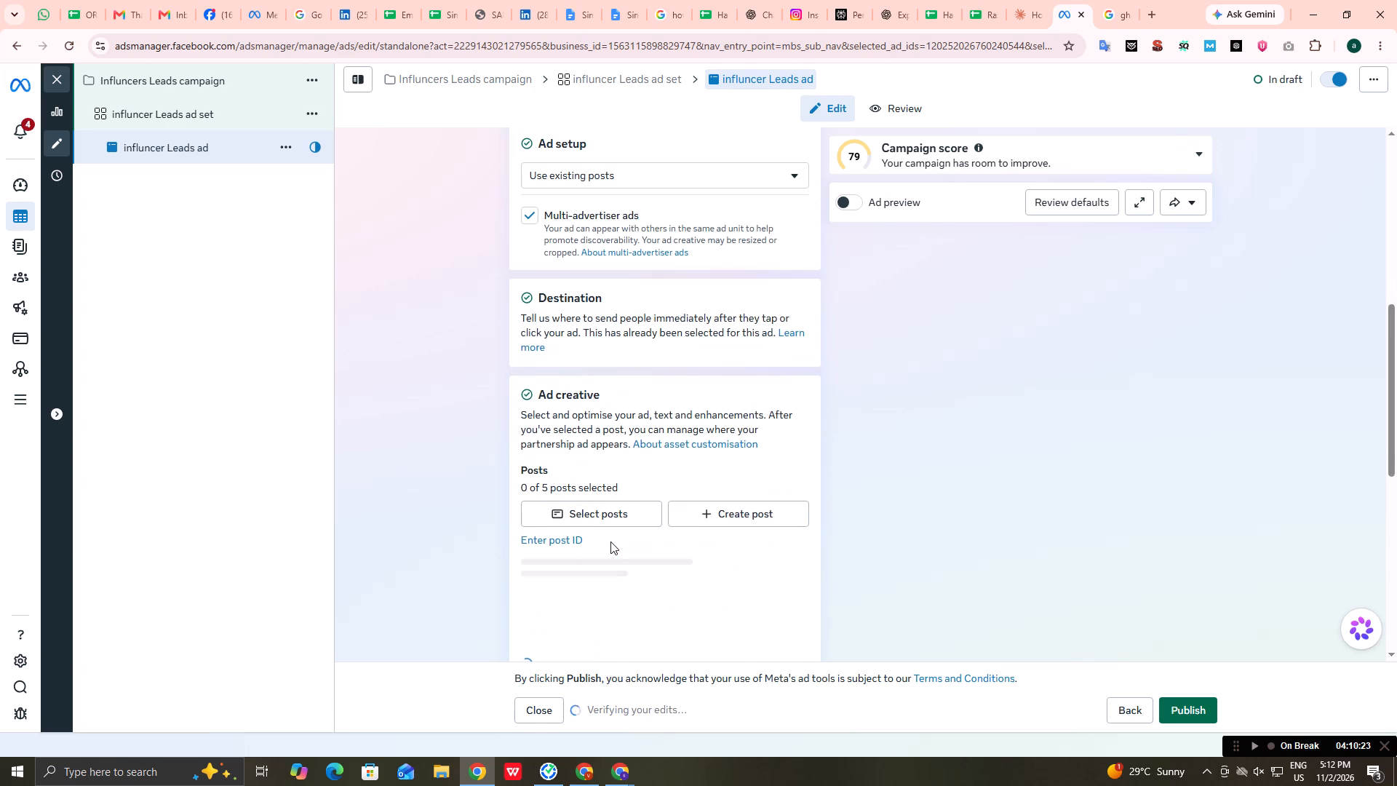
left_click(537, 517)
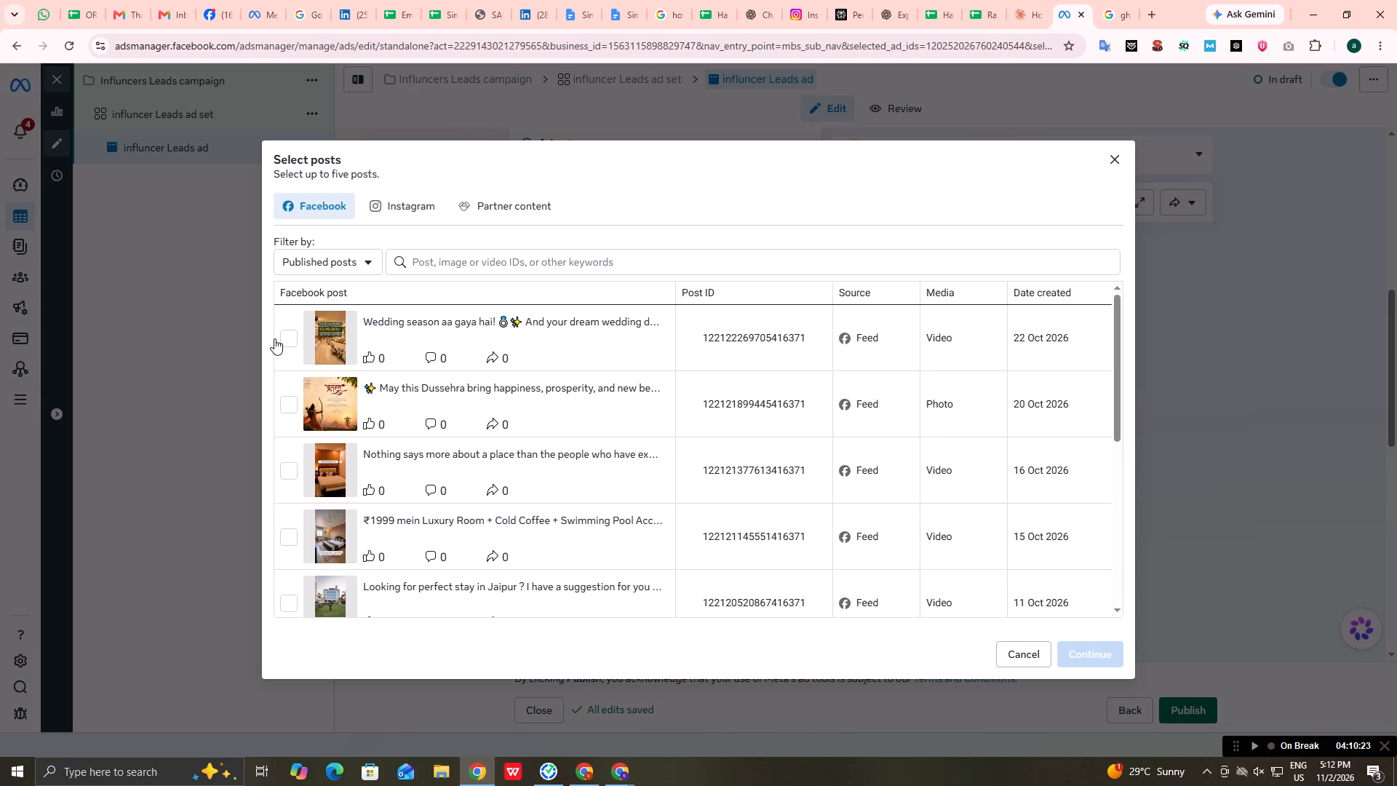
scroll(341, 470, "down", 1)
scroll(341, 470, "up", 1)
scroll(332, 493, "down", 1)
left_click(408, 207)
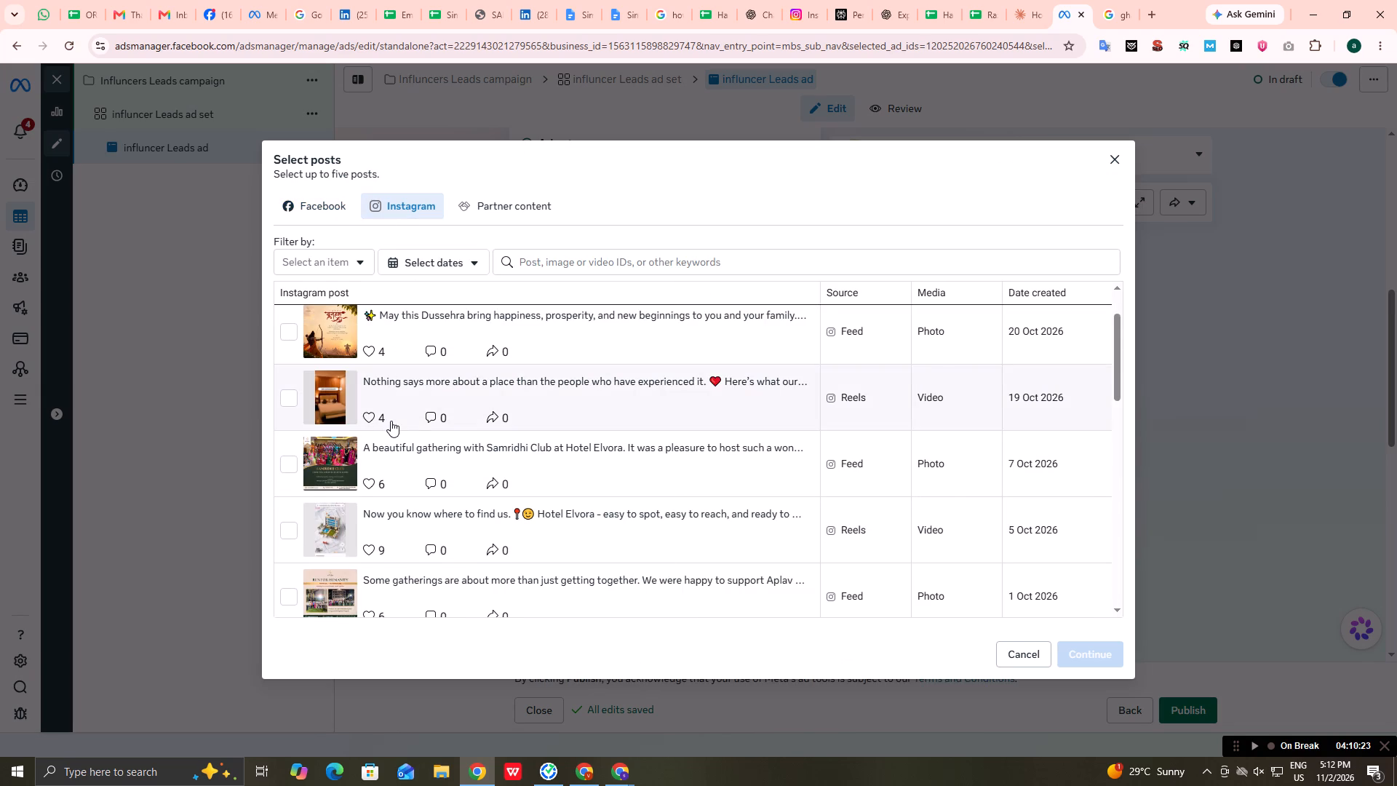
scroll(365, 543, "down", 1)
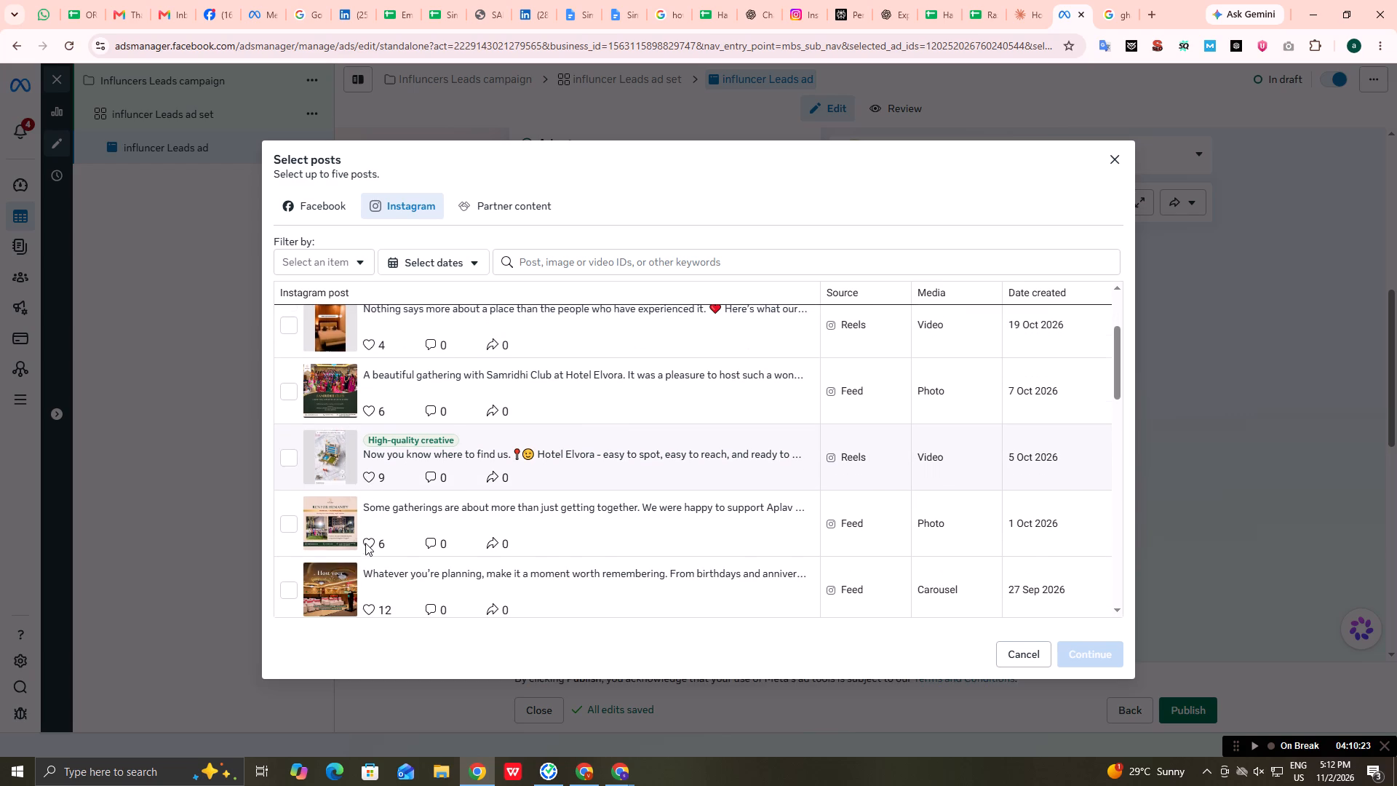
scroll(365, 543, "down", 1)
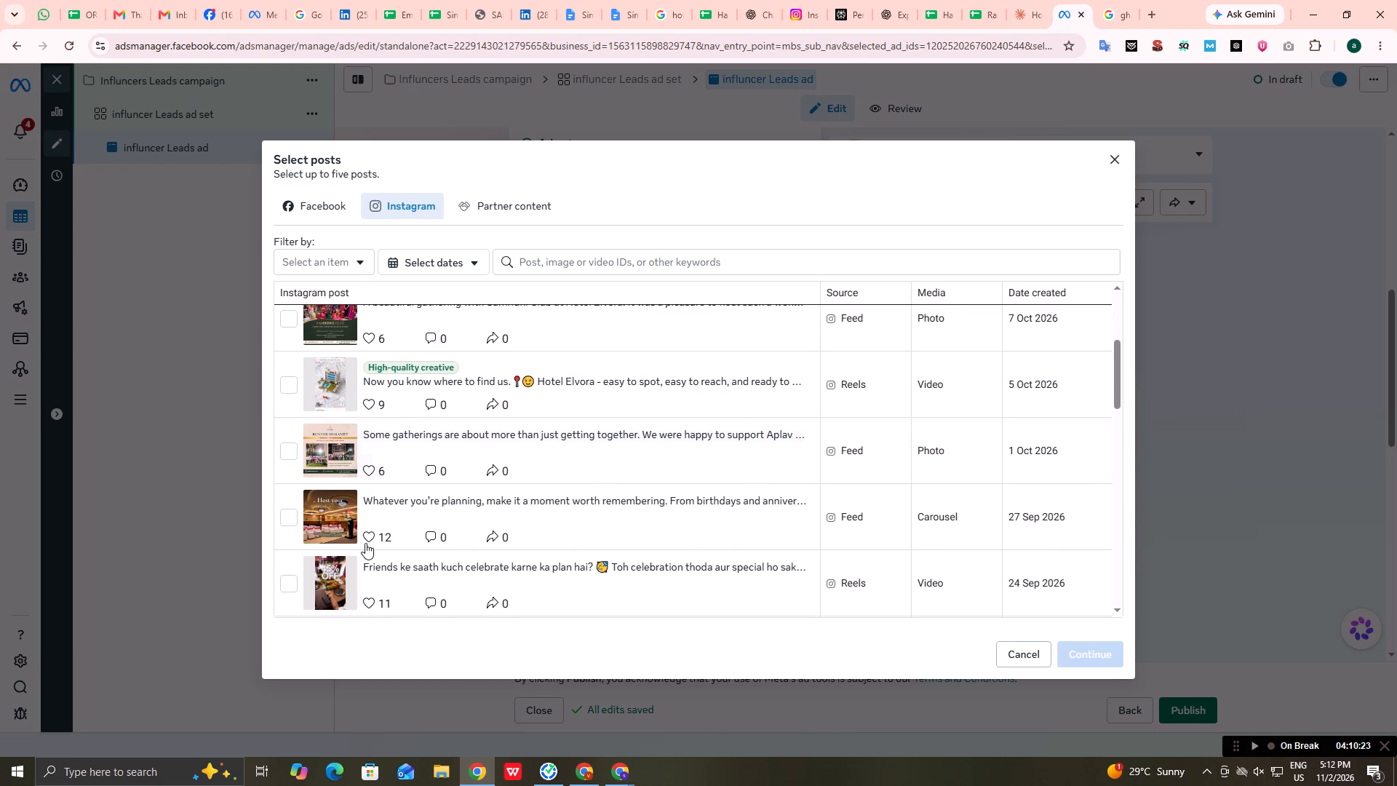
scroll(365, 543, "down", 1)
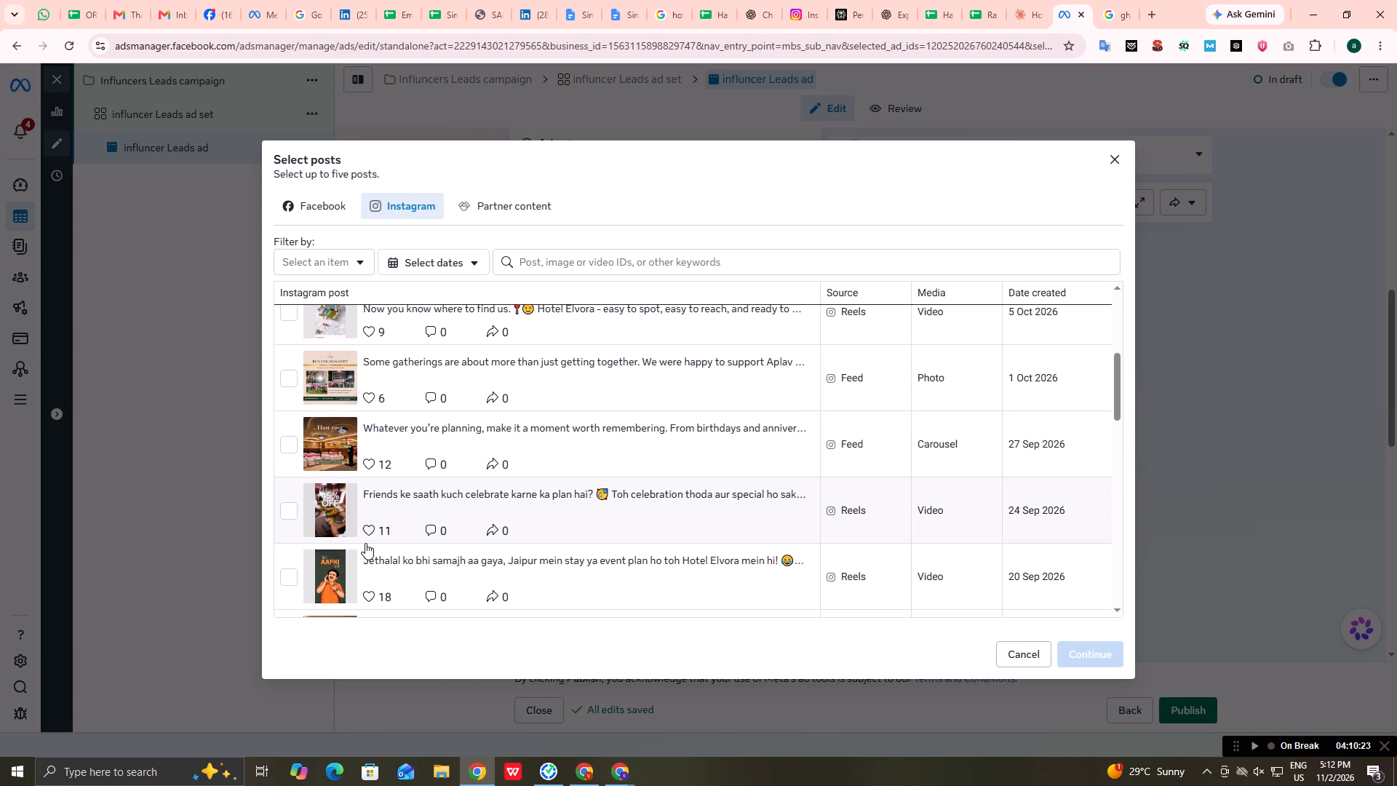
scroll(365, 543, "down", 1)
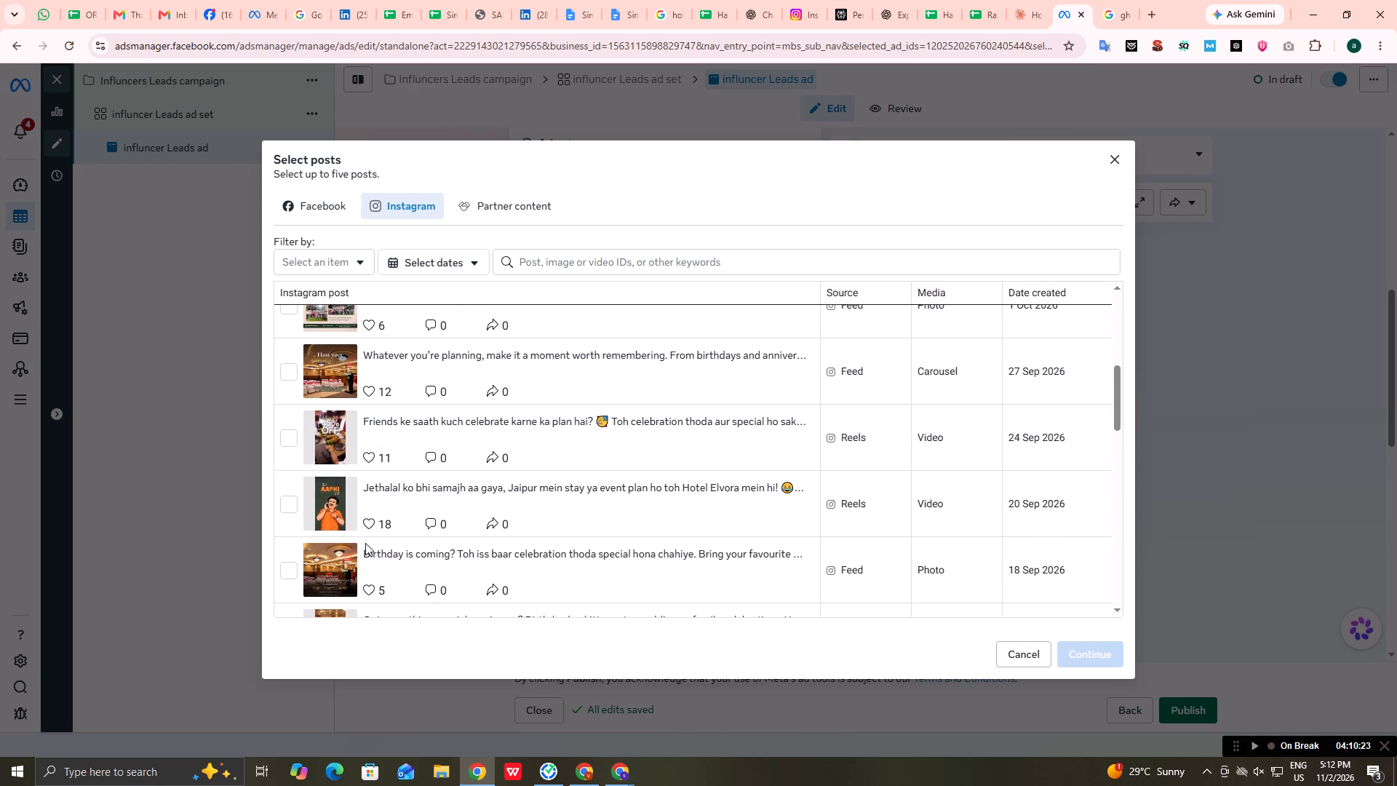
scroll(365, 543, "down", 3)
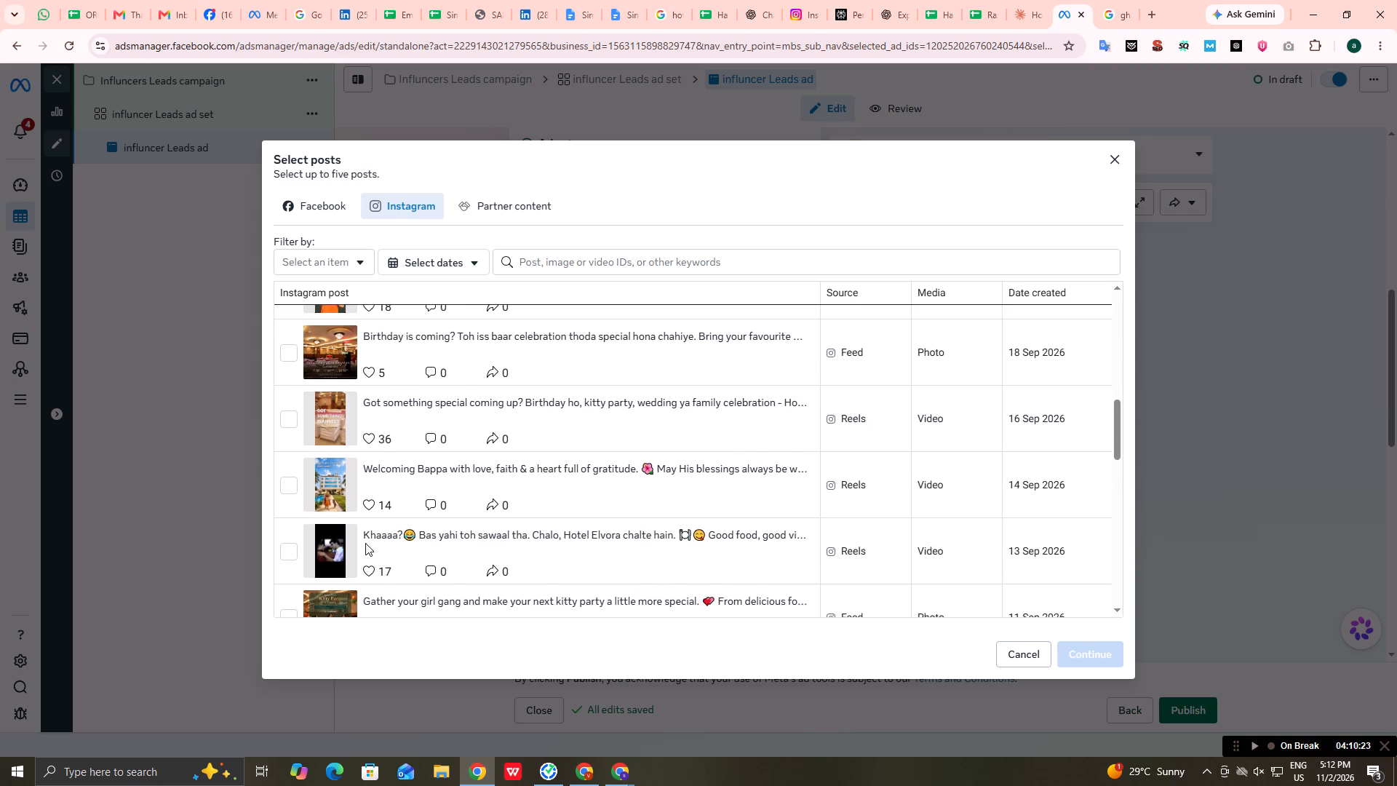
scroll(365, 543, "down", 2)
scroll(365, 543, "up", 4)
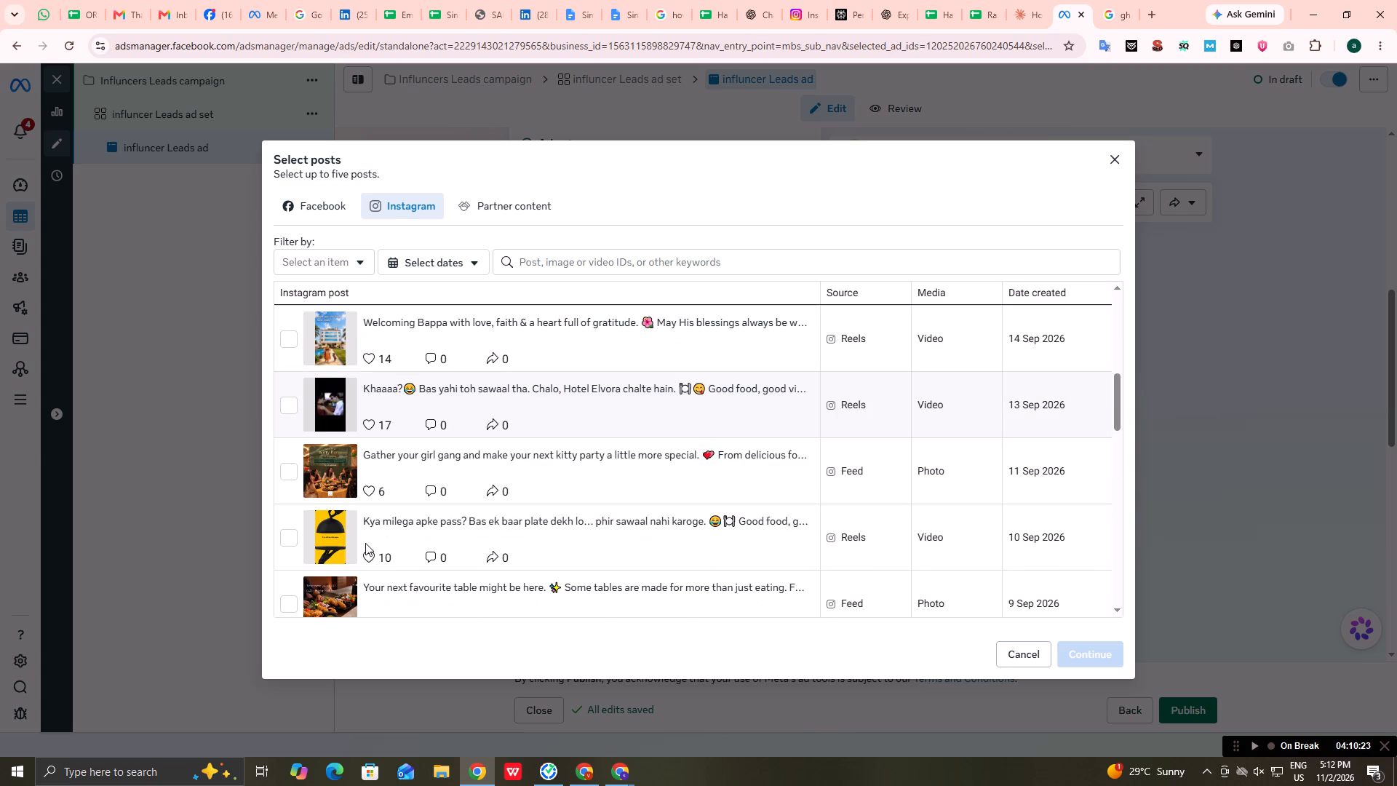
scroll(365, 543, "up", 7)
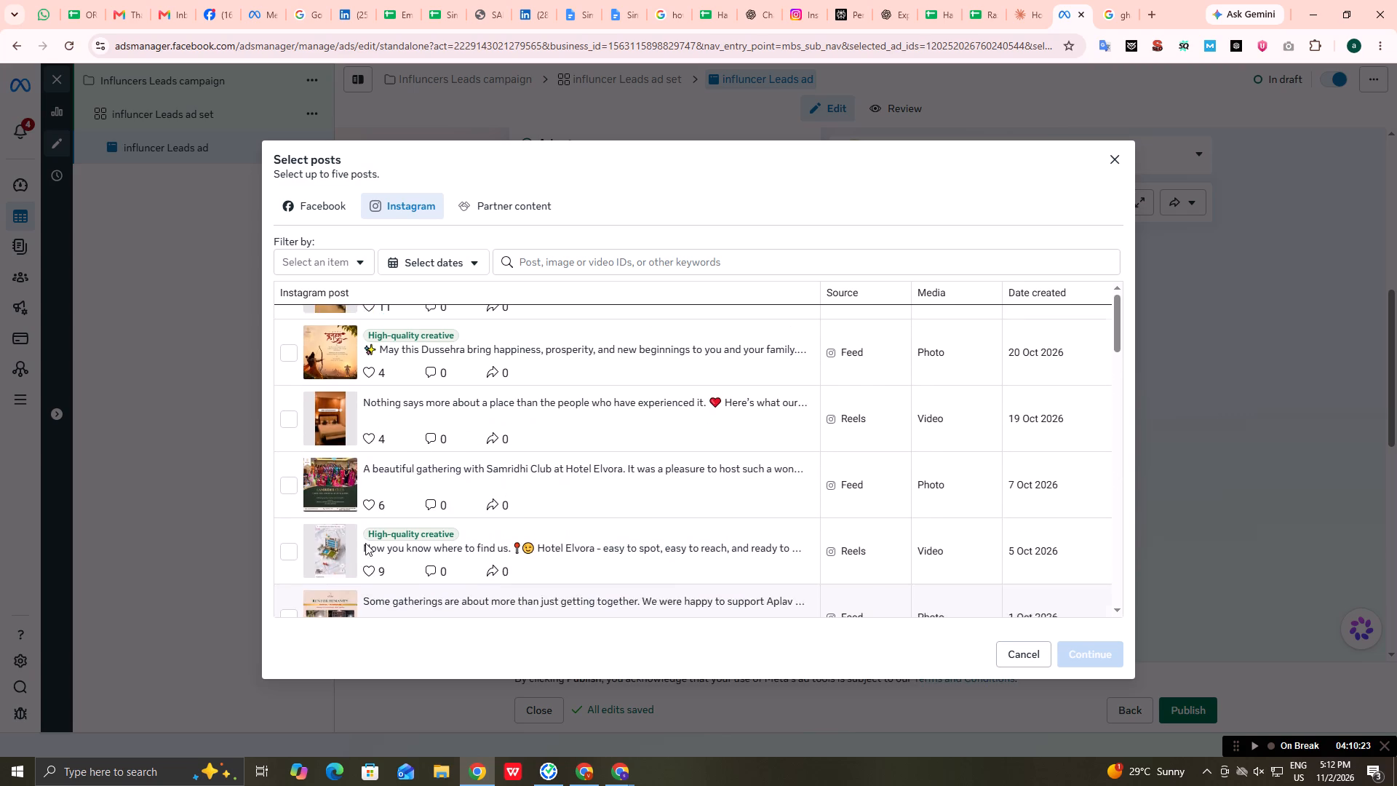
scroll(365, 543, "up", 3)
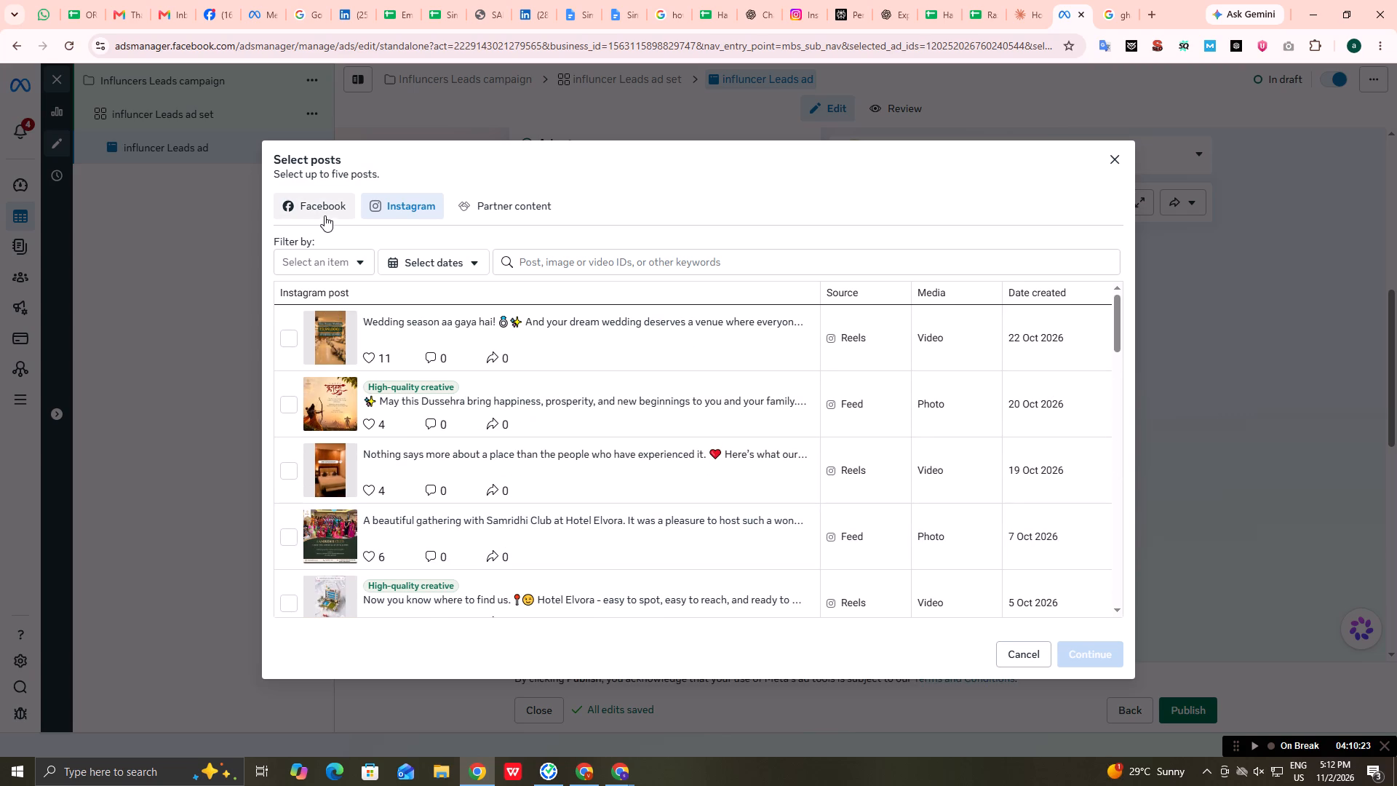
Recheck the Facebook posts and the Instagram posts, and close the post selection without choosing any.
left_click(328, 214)
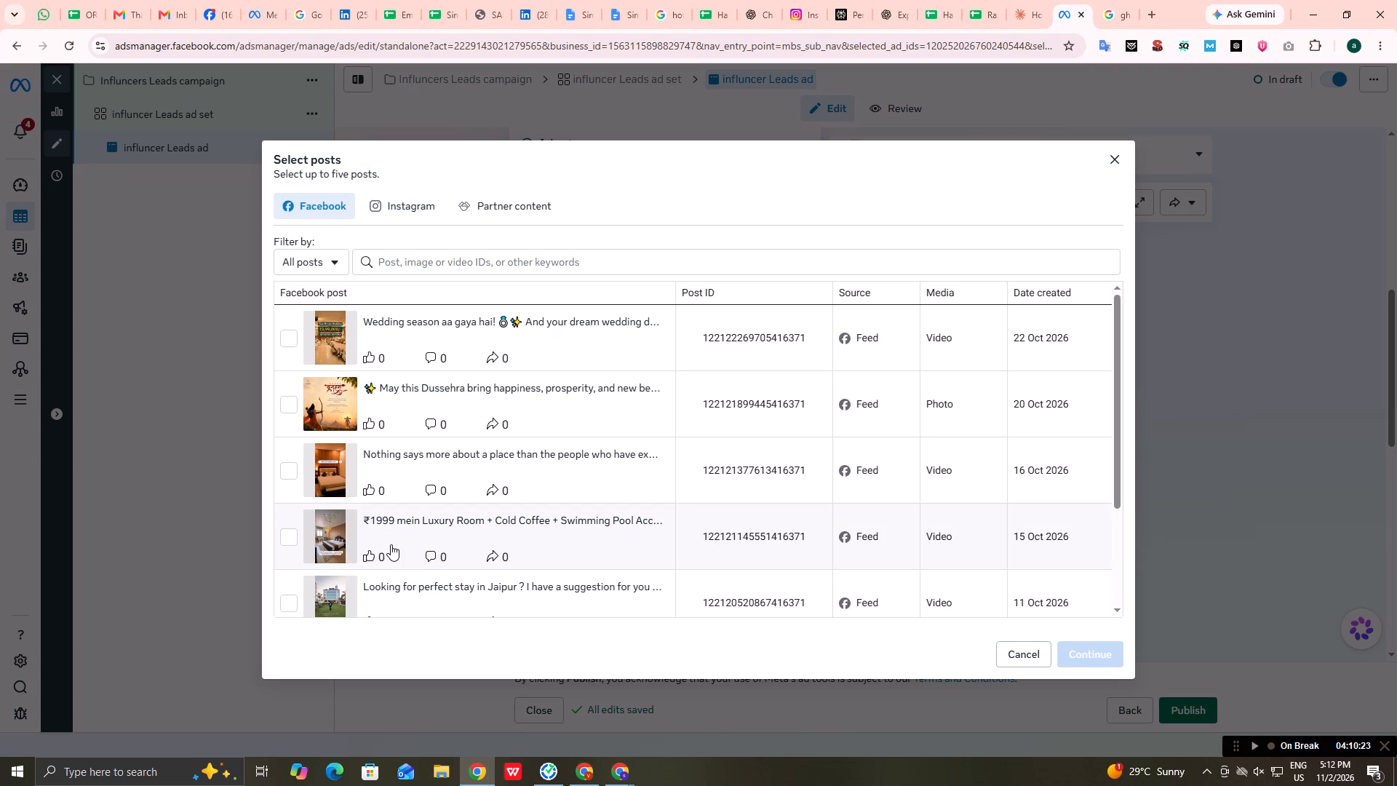
scroll(391, 544, "down", 1)
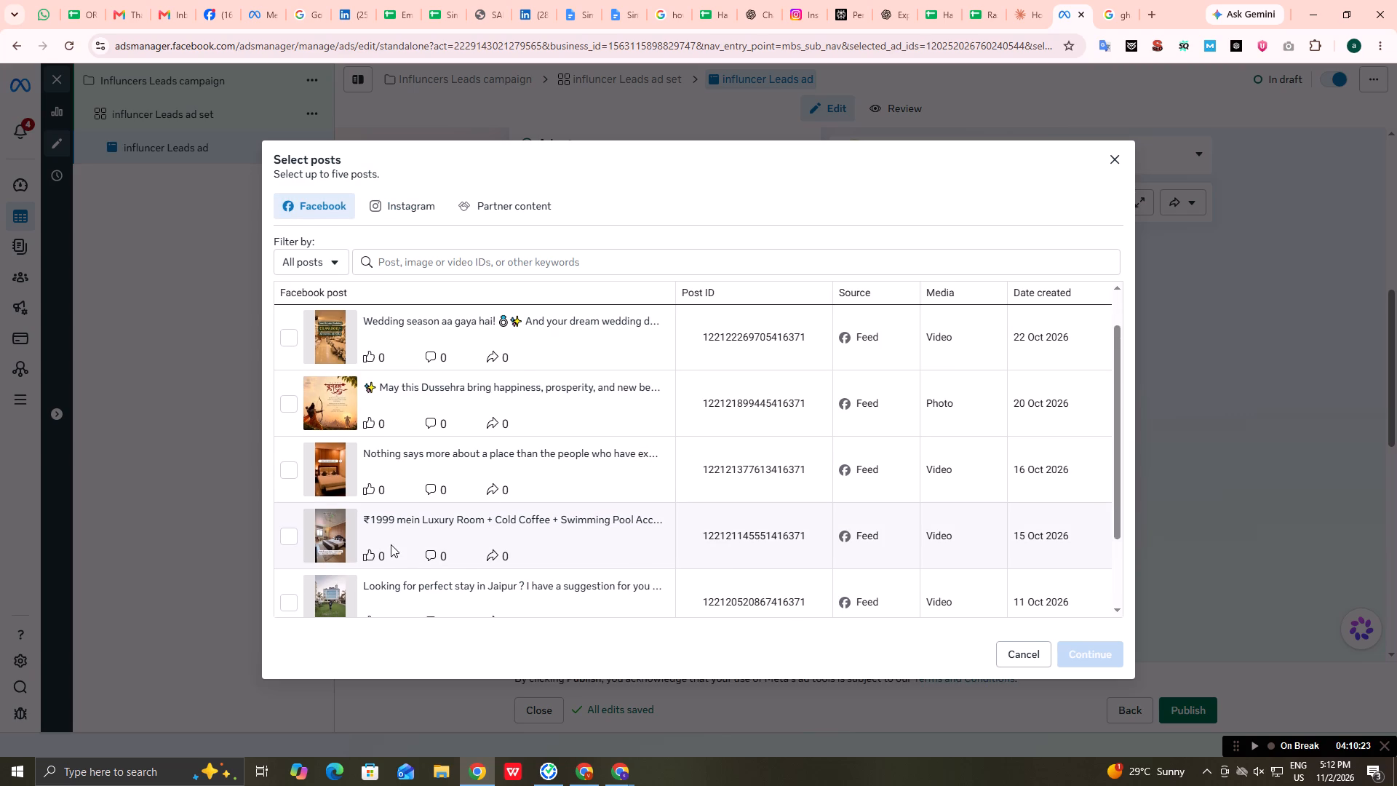
scroll(391, 544, "down", 1)
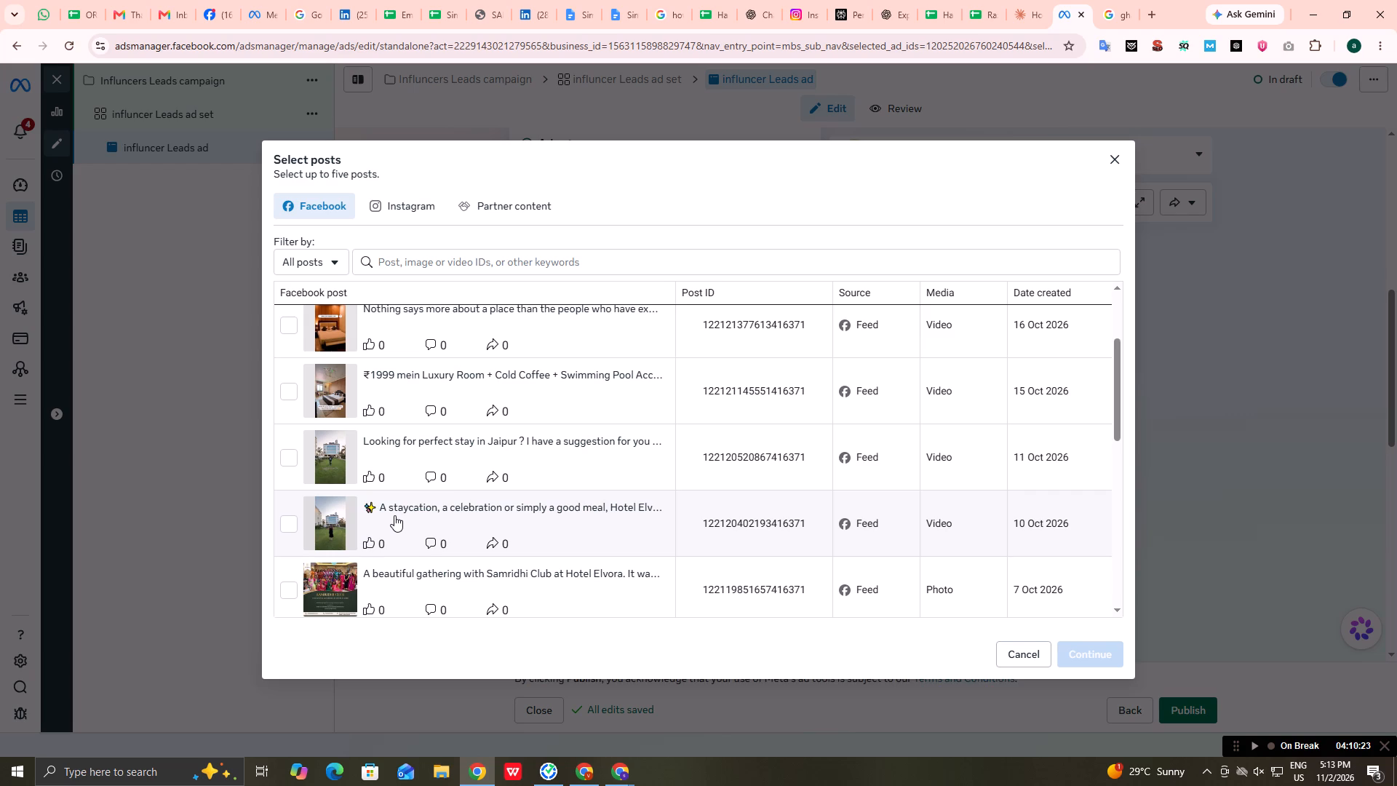
left_click(403, 195)
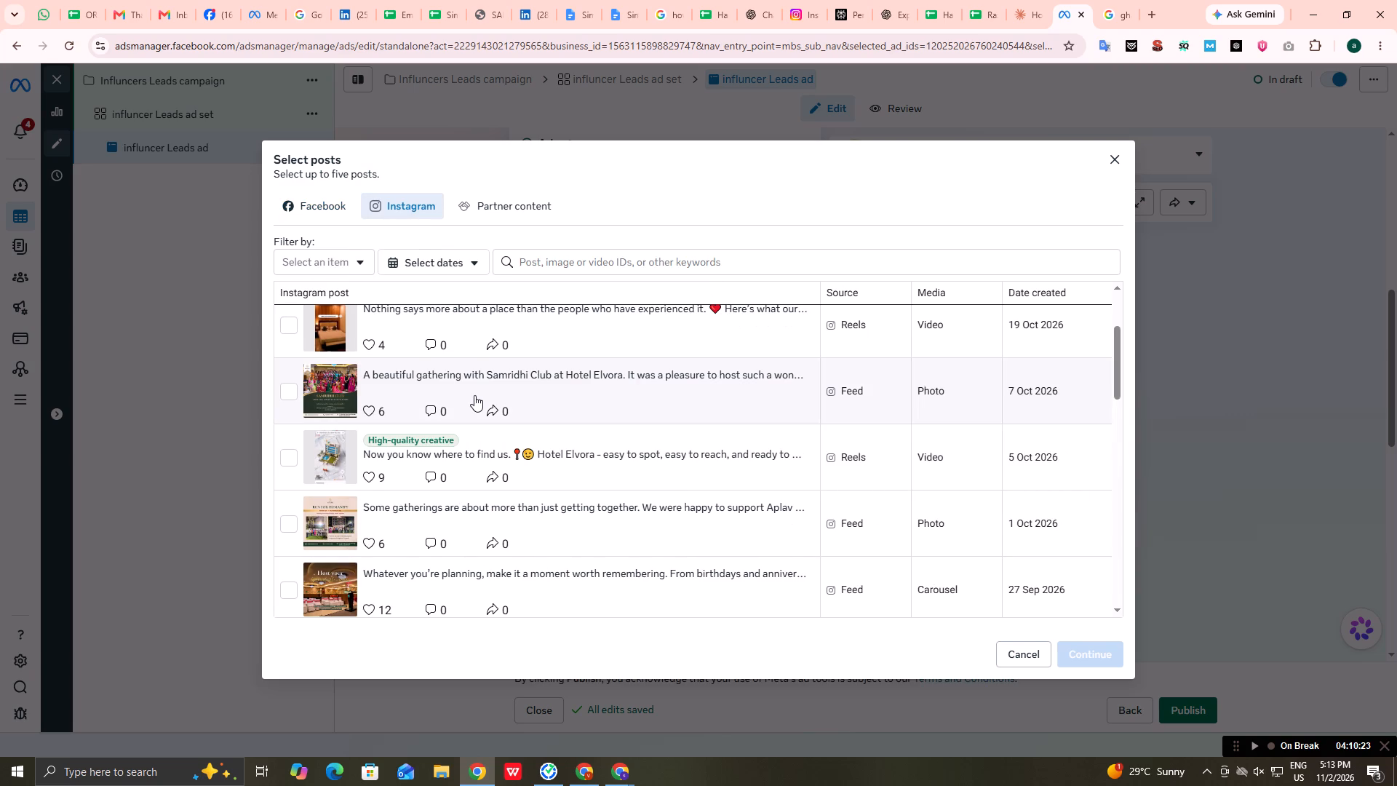
scroll(553, 531, "up", 2)
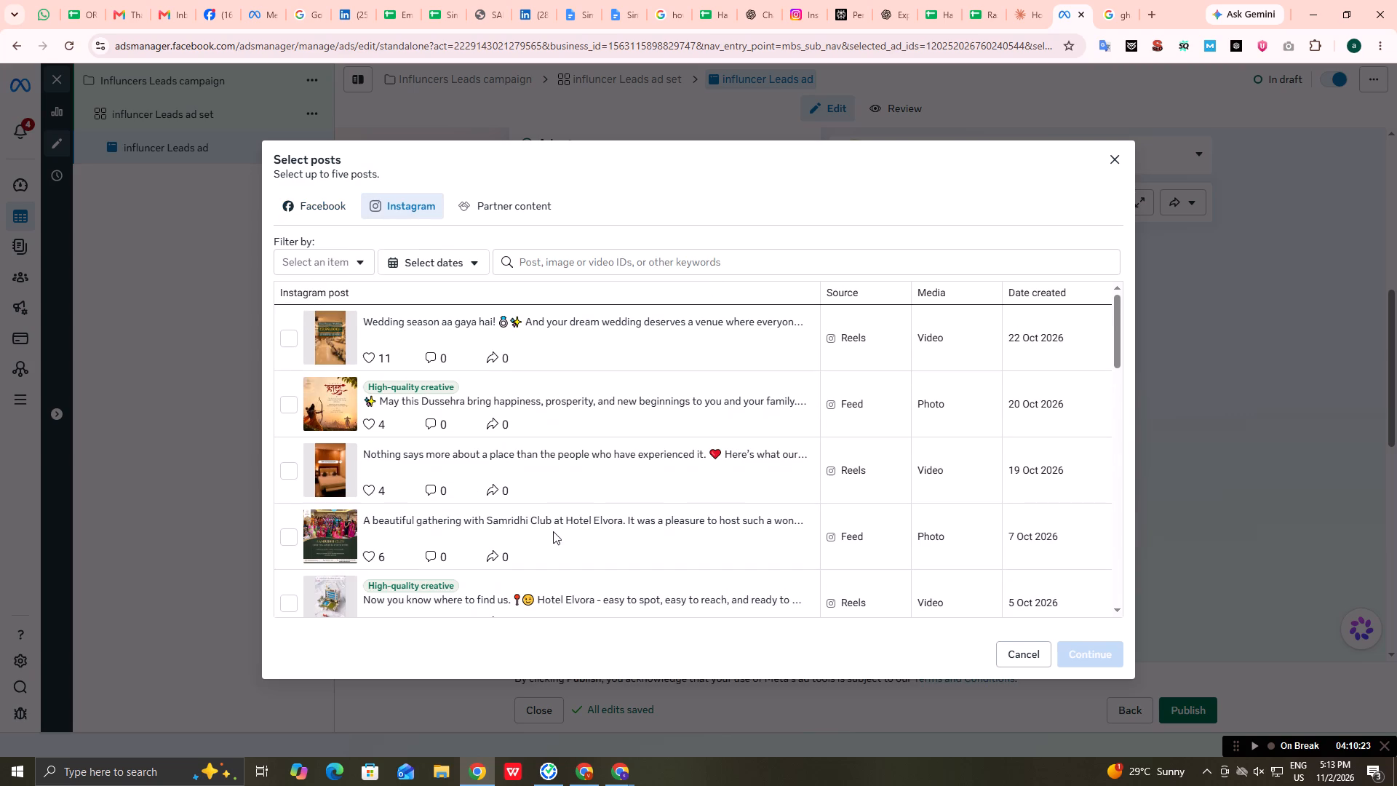
scroll(553, 531, "up", 3)
left_click(1116, 156)
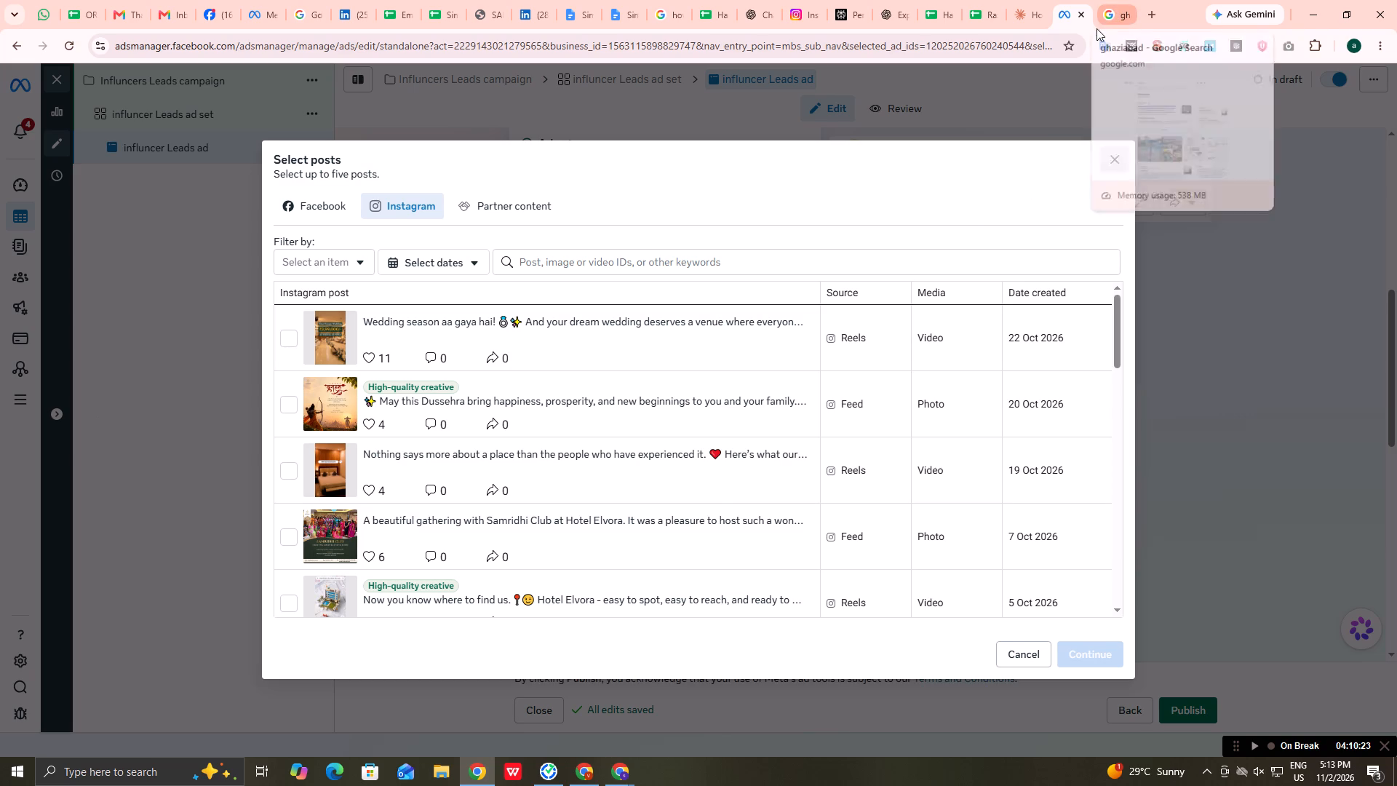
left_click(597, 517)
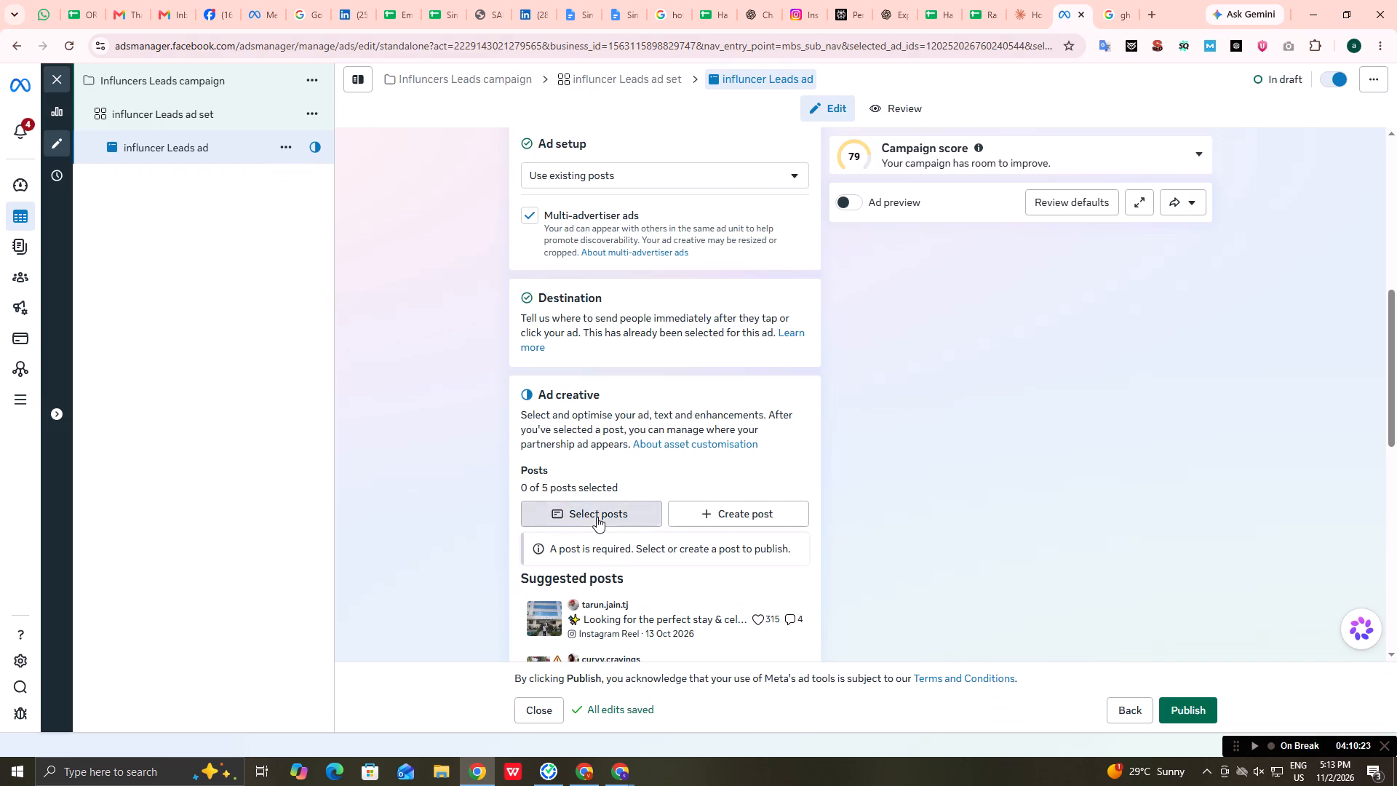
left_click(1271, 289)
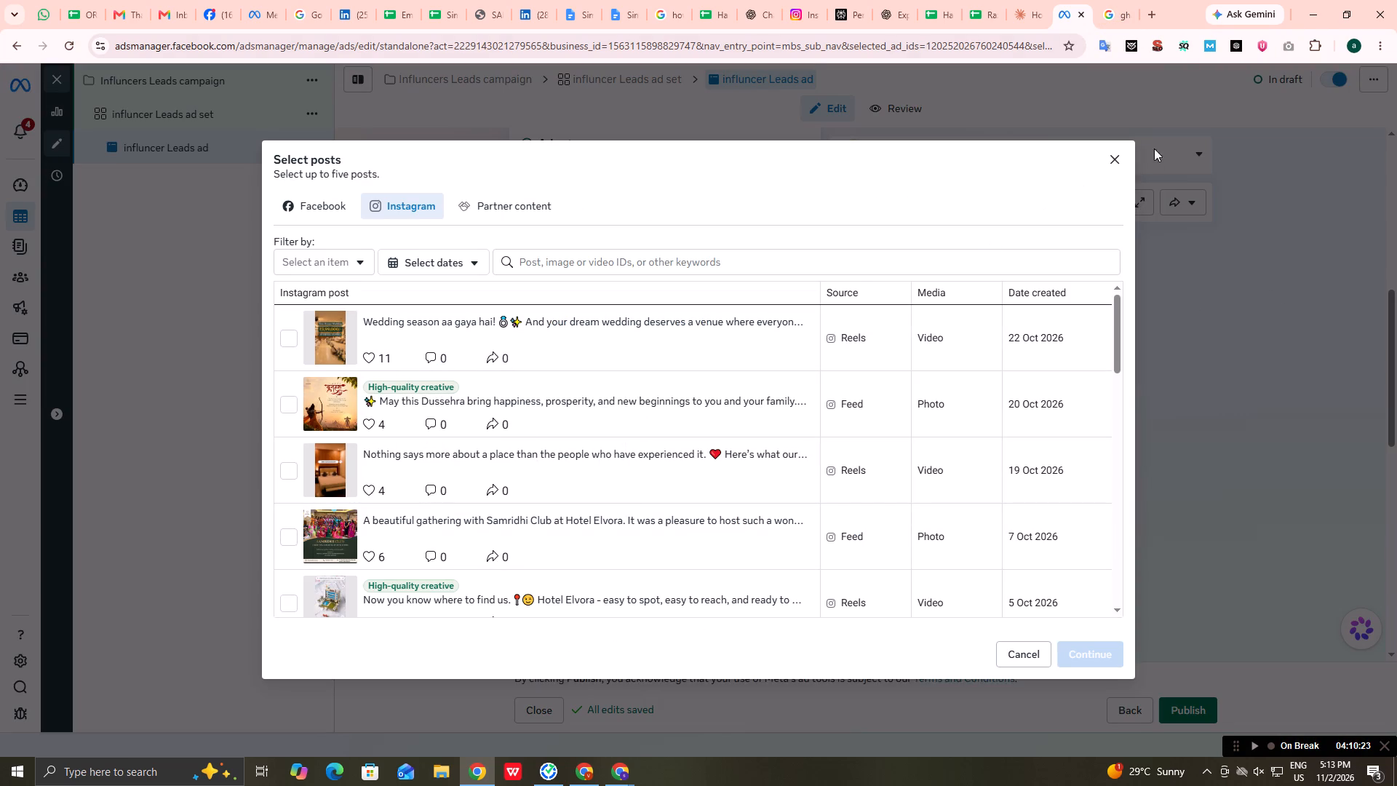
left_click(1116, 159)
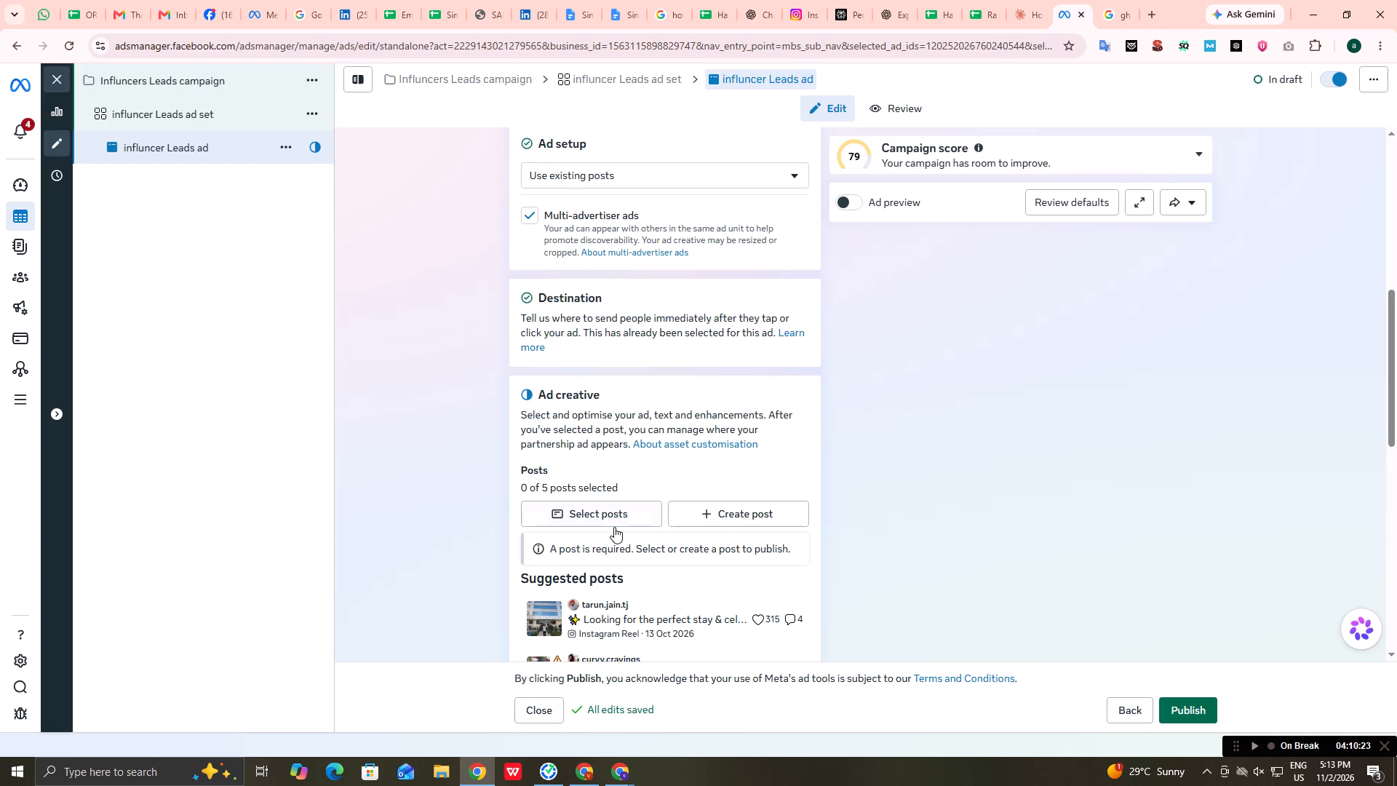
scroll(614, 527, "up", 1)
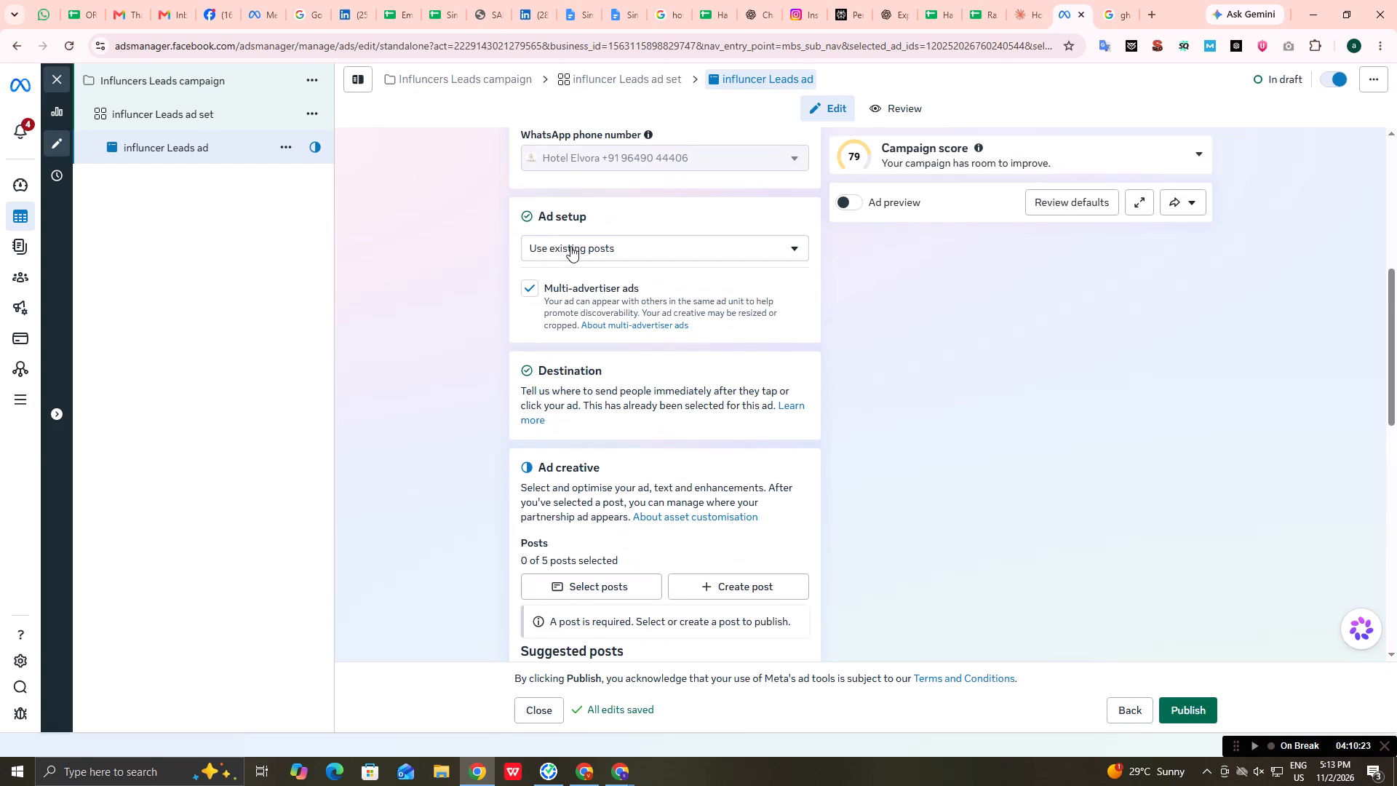
Change the ad setup from using existing posts to Create ad.
left_click(569, 247)
left_click(542, 280)
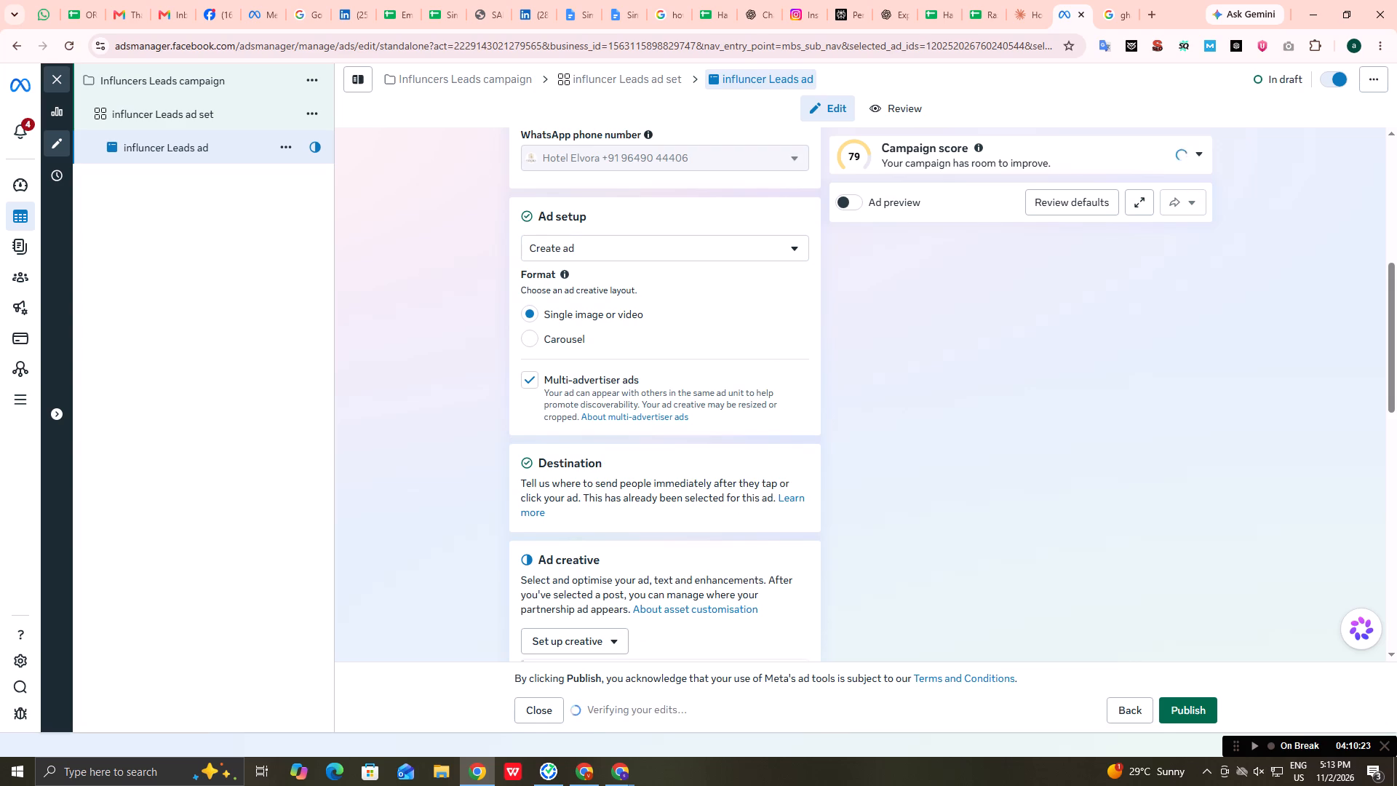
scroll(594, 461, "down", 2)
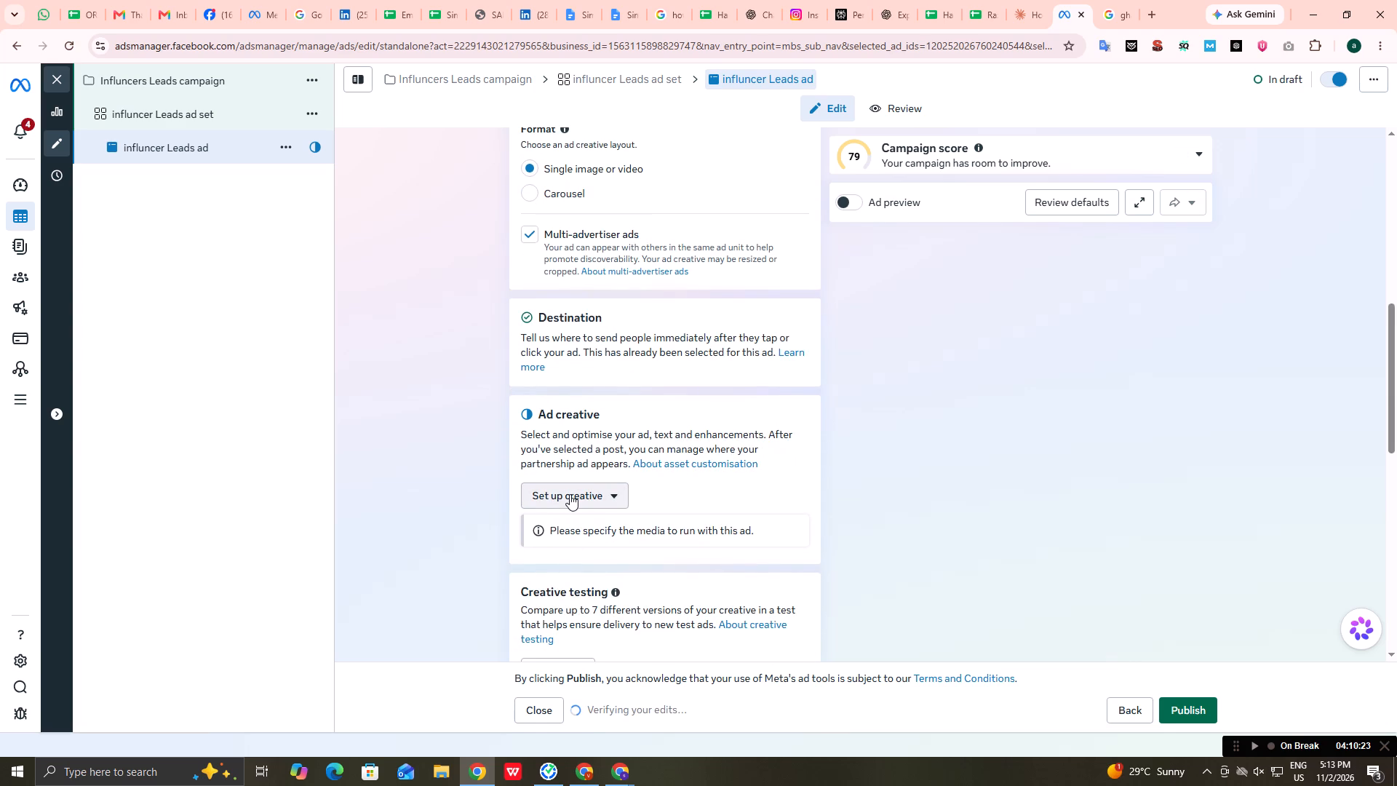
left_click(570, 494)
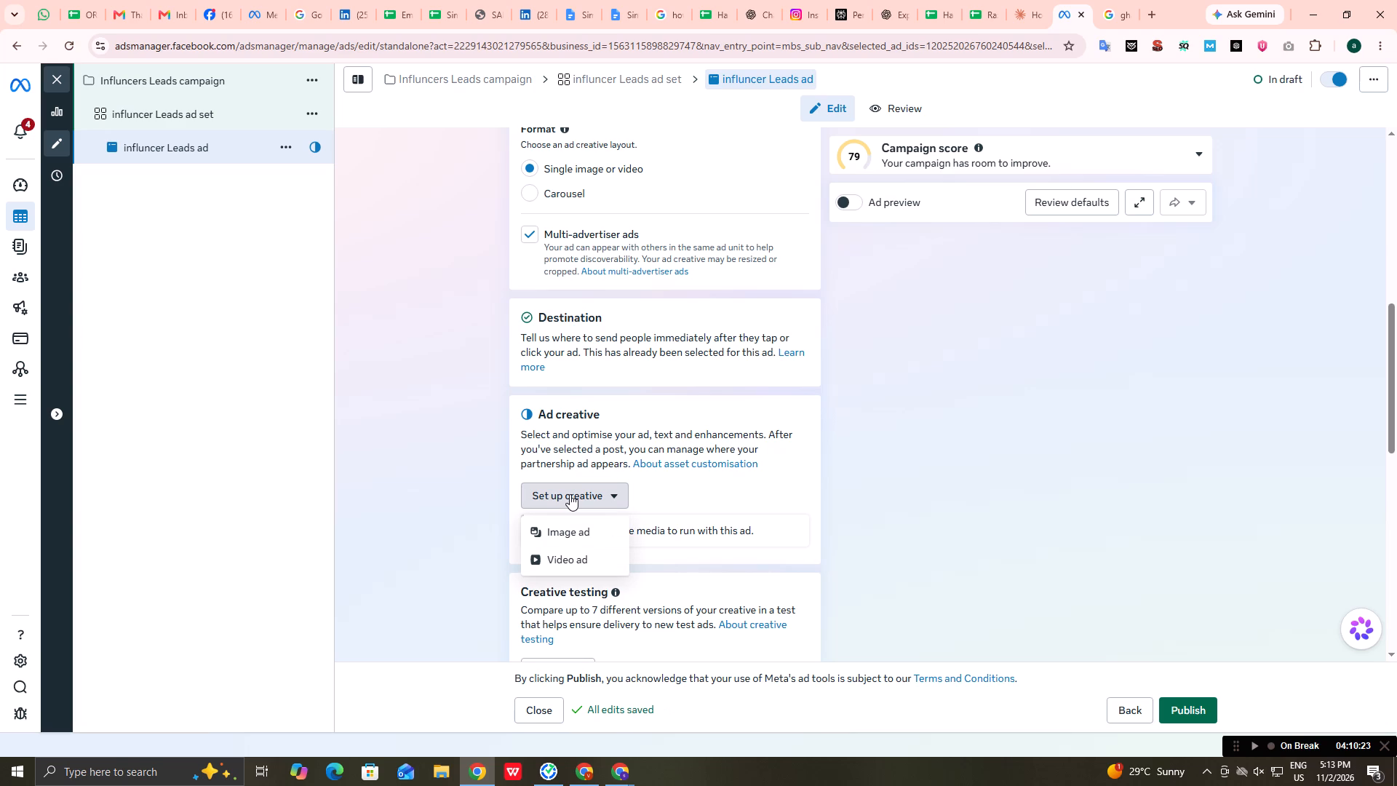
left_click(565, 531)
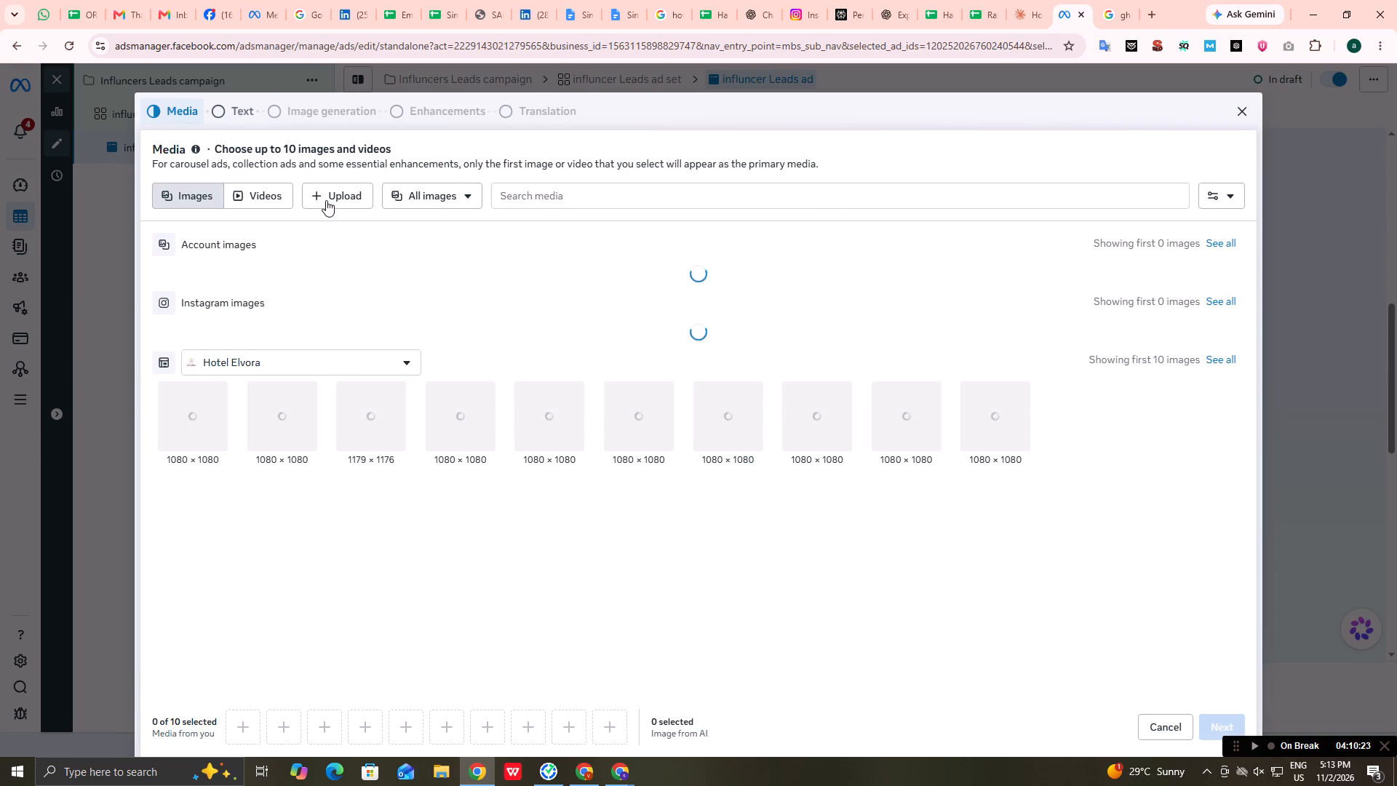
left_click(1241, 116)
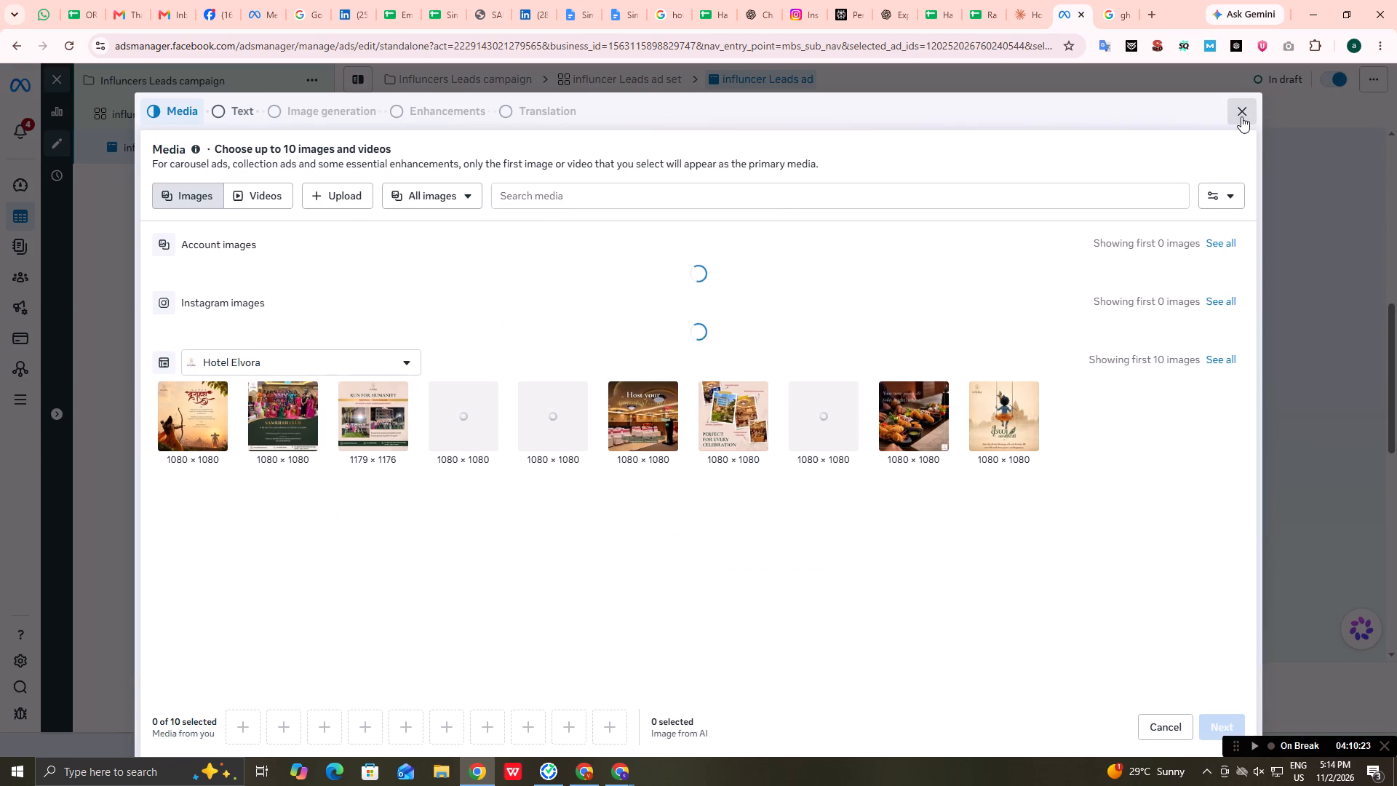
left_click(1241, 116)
Set up the creative as a video ad and upload the Video-52861 file from the Downloads folder.
left_click(584, 498)
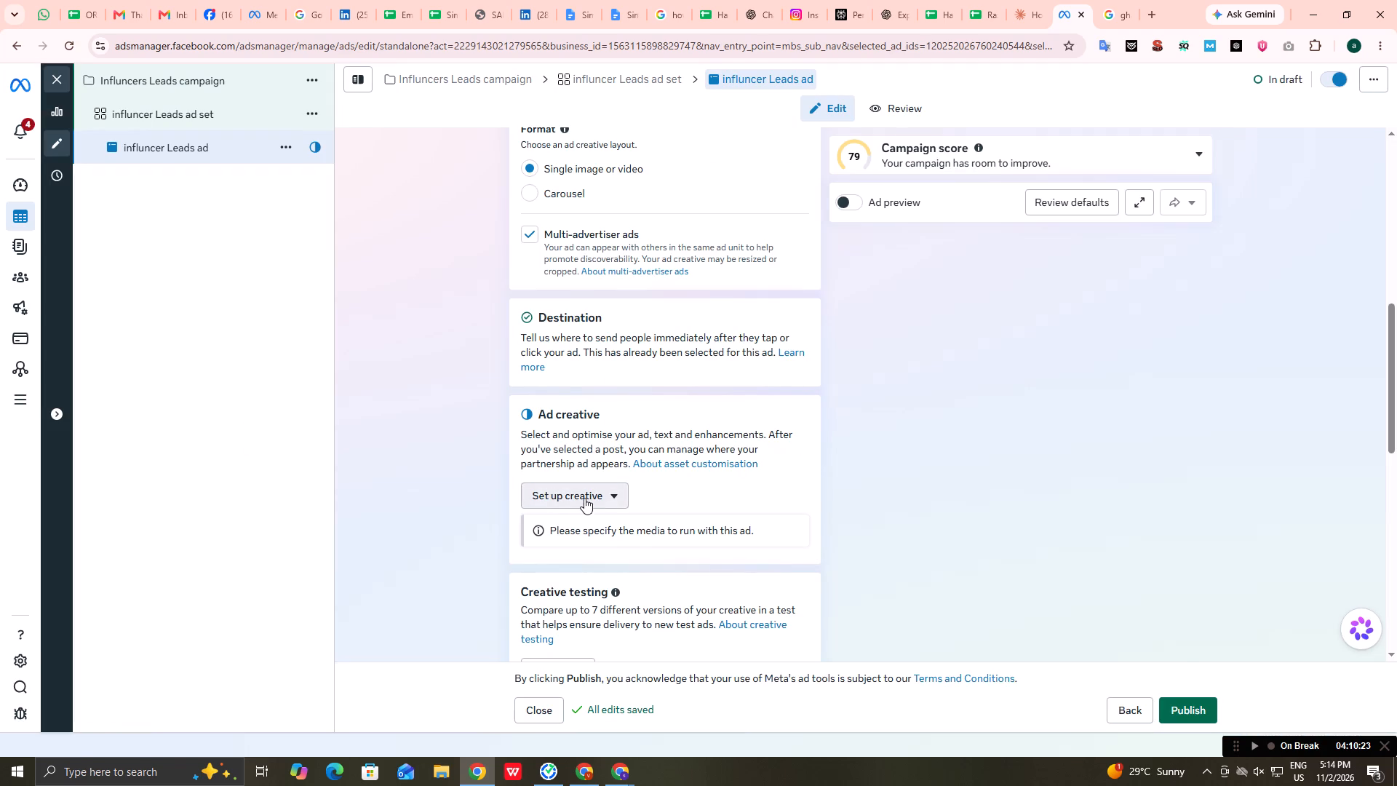
left_click(562, 561)
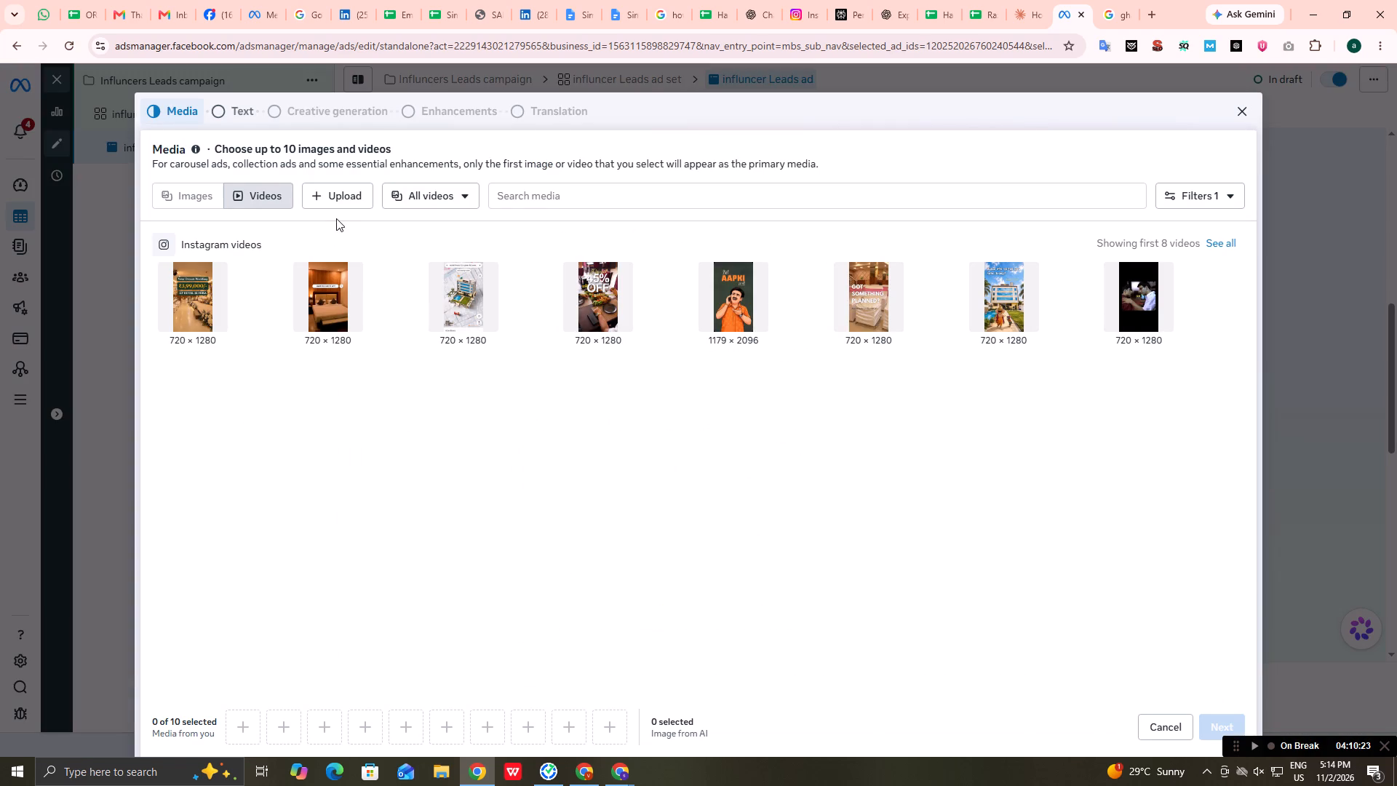
left_click(335, 196)
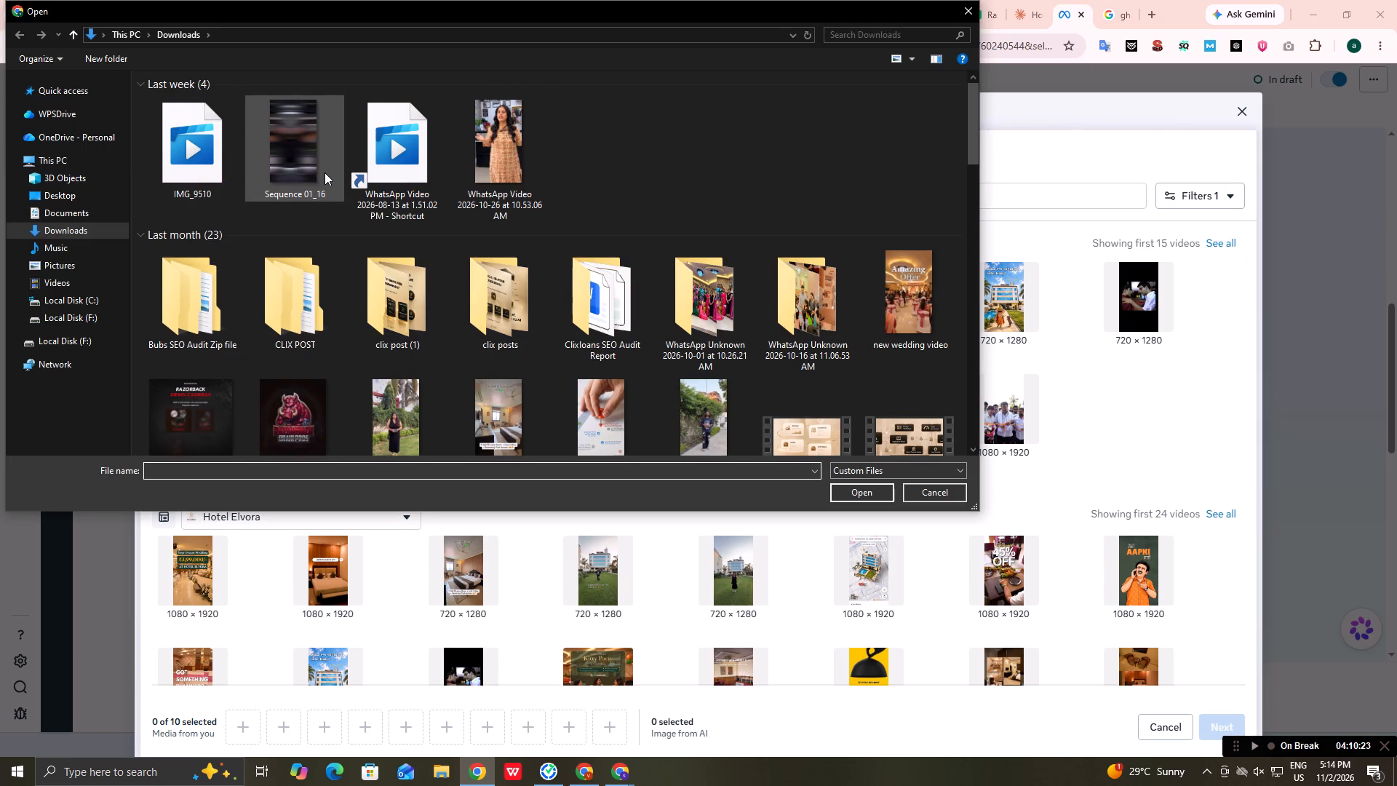
scroll(644, 296, "down", 1)
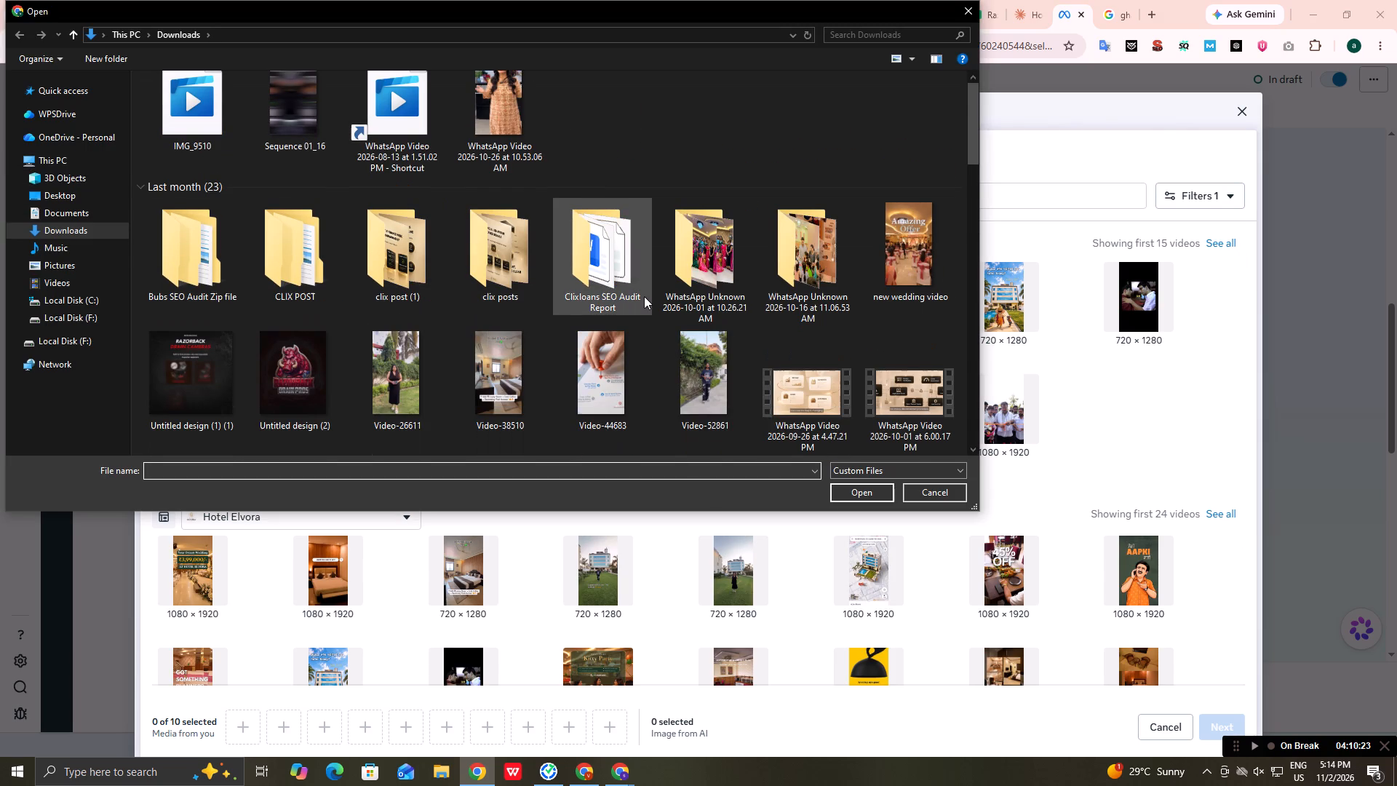
scroll(648, 347, "down", 2)
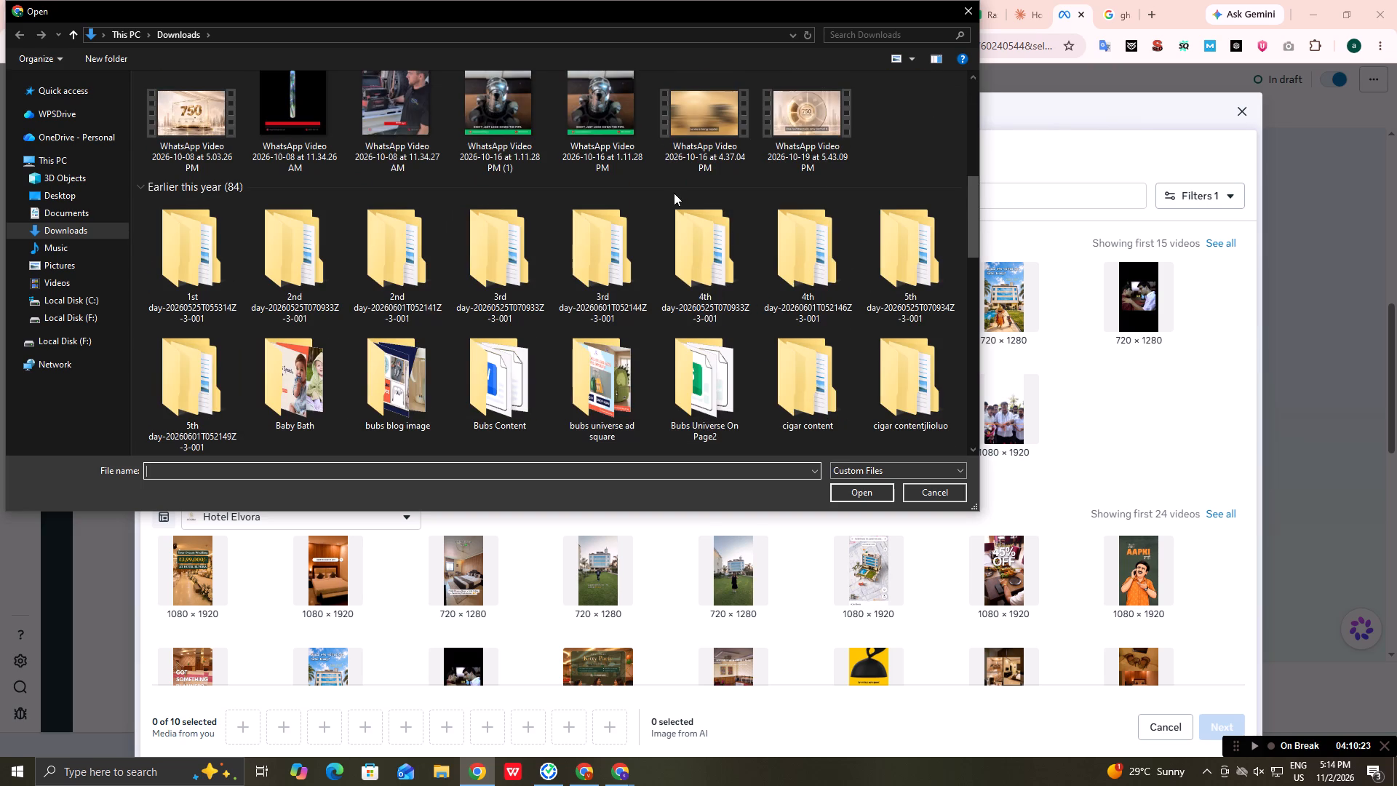
scroll(674, 193, "up", 1)
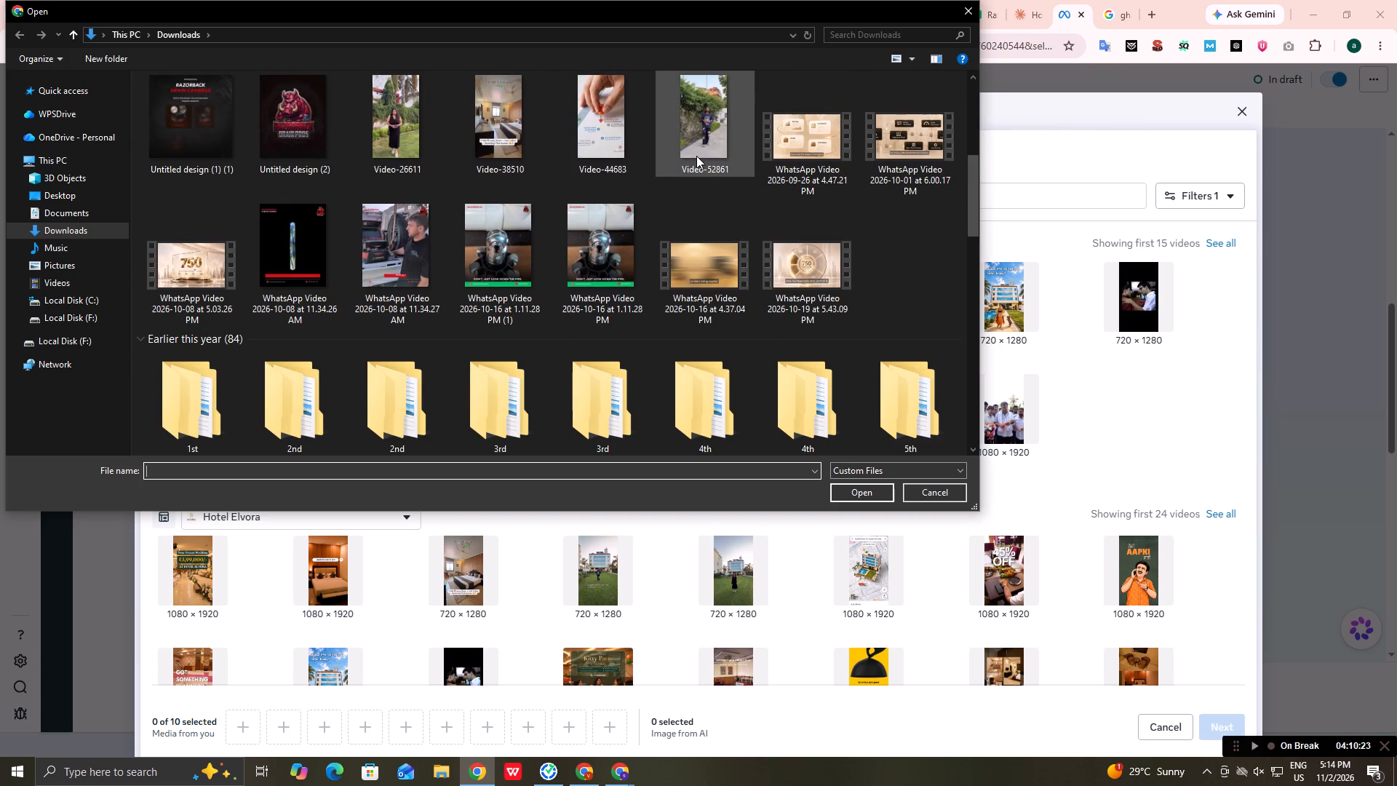
left_click(696, 156)
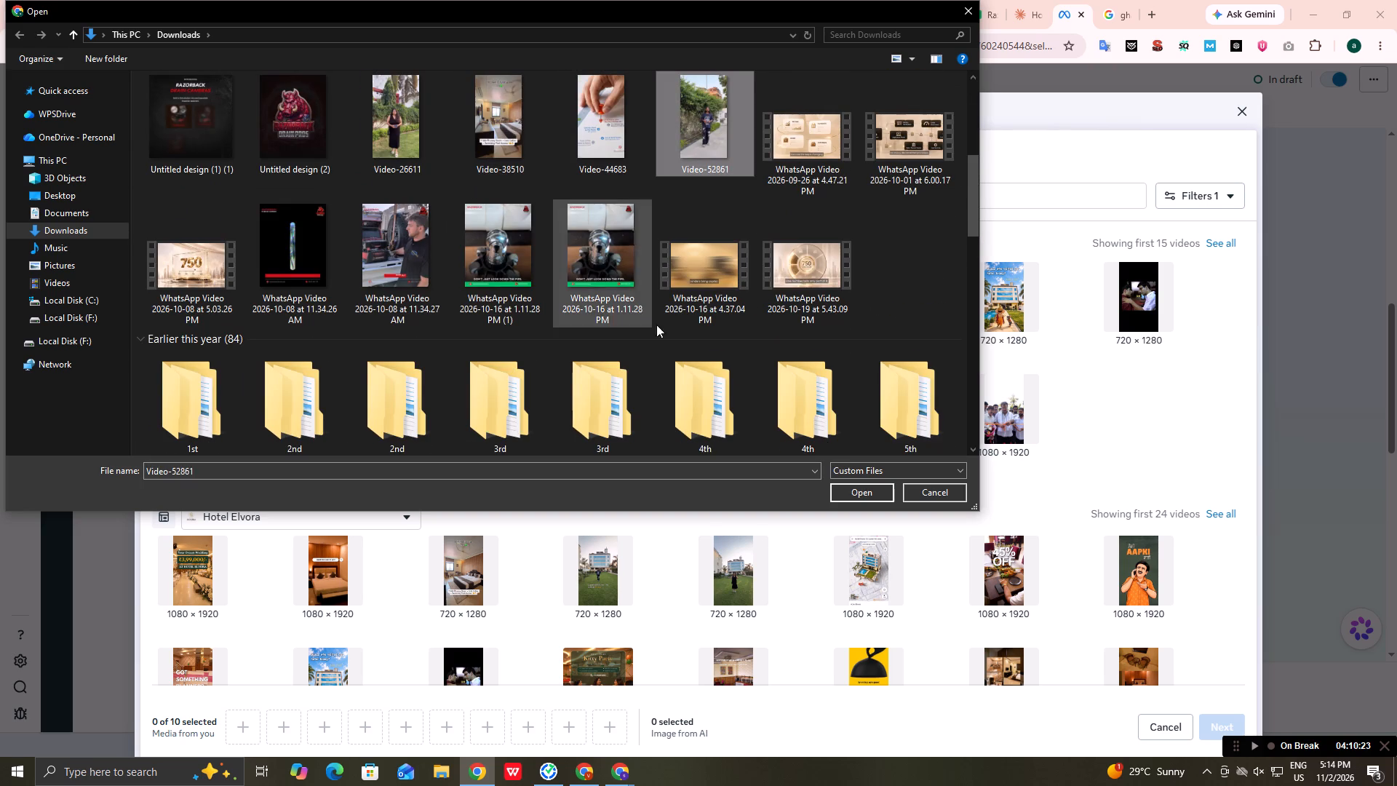
left_click(868, 490)
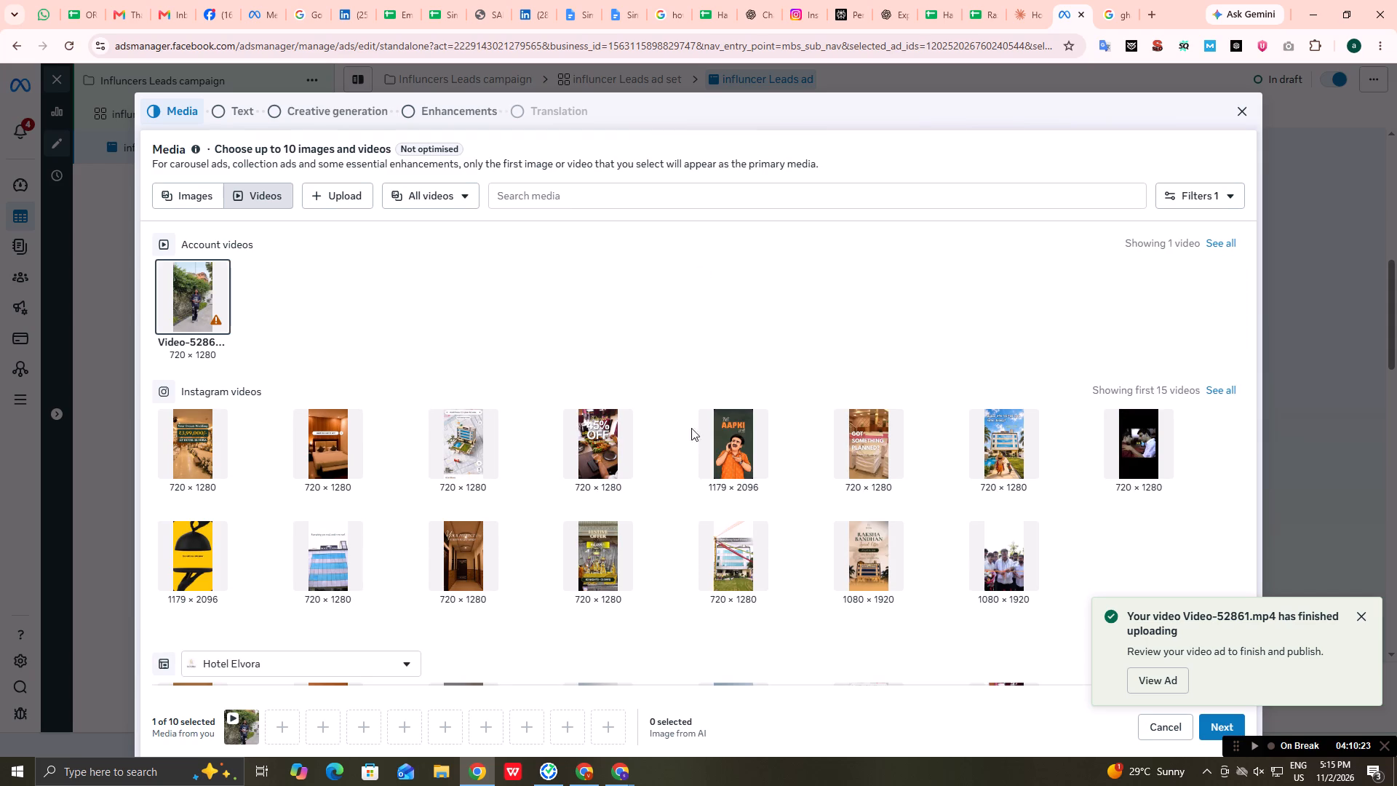
Upload the Video-26611 file from the Downloads folder as an additional video for the ad.
left_click(325, 196)
scroll(595, 242, "down", 1)
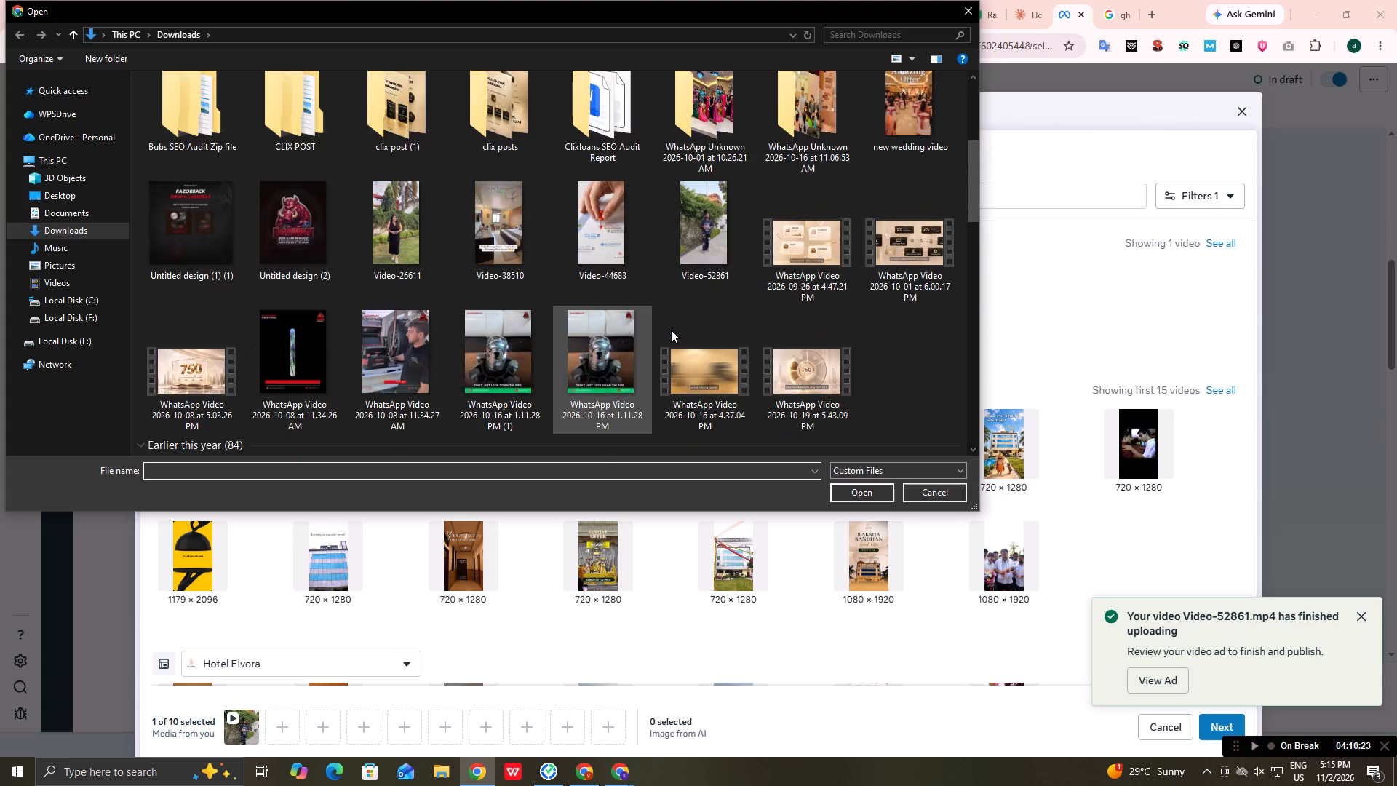
scroll(672, 330, "down", 2)
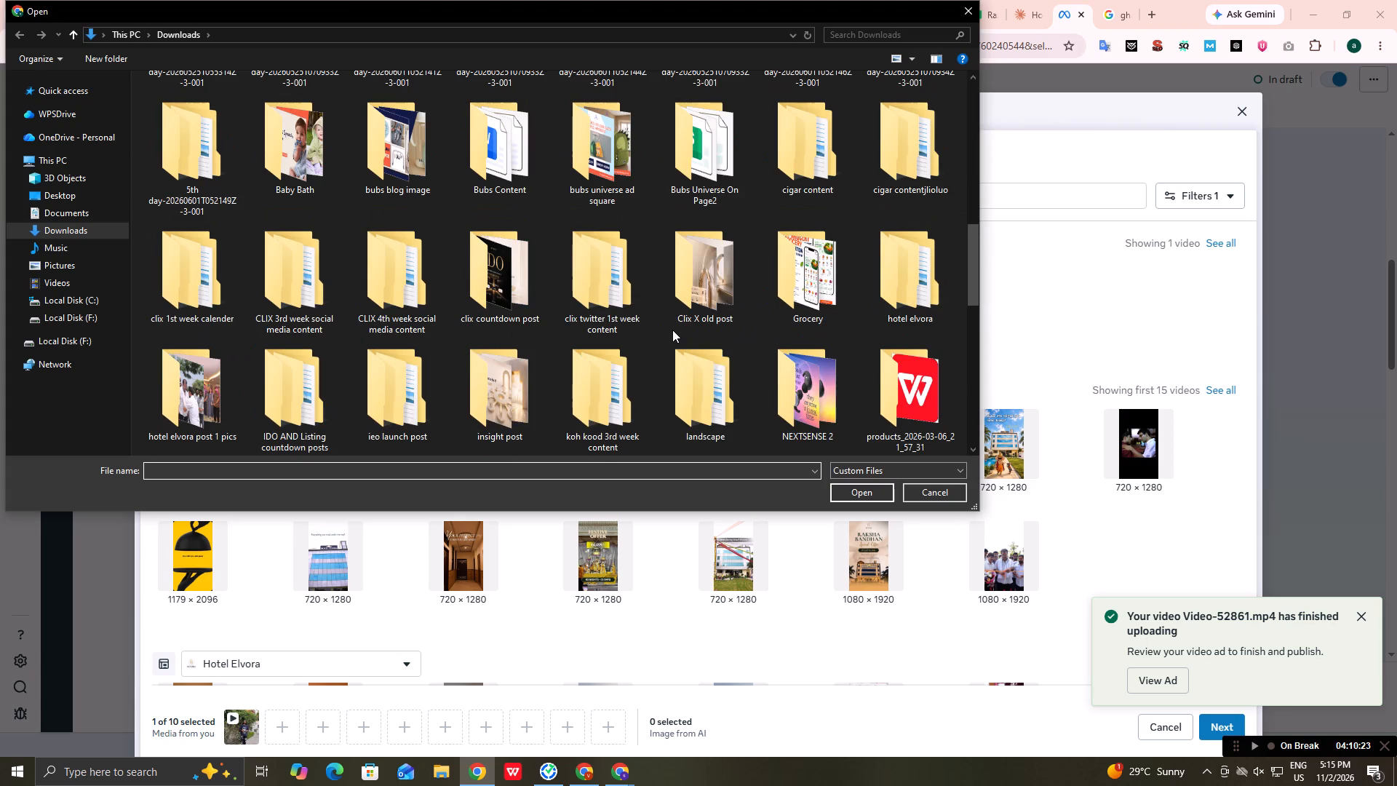
scroll(672, 330, "down", 1)
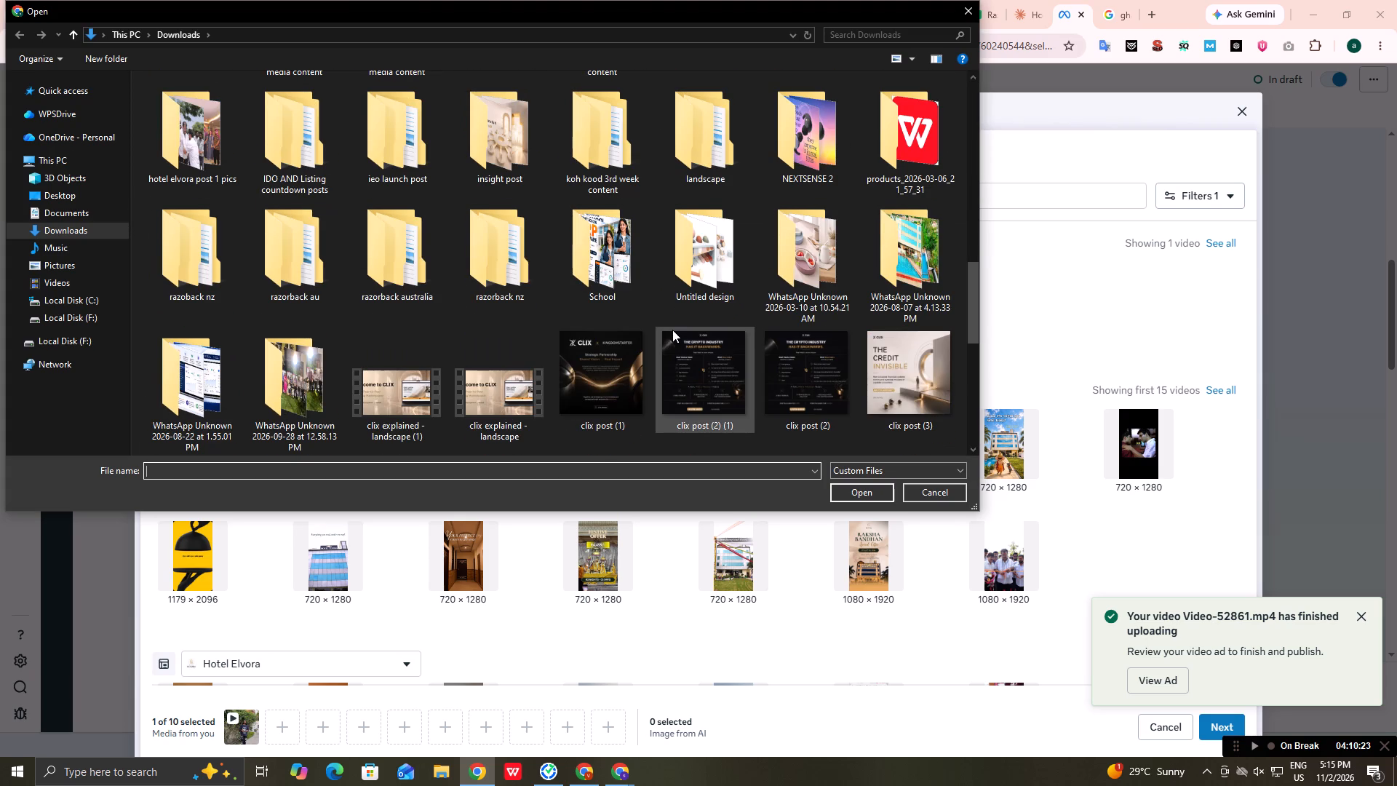
scroll(672, 330, "down", 1)
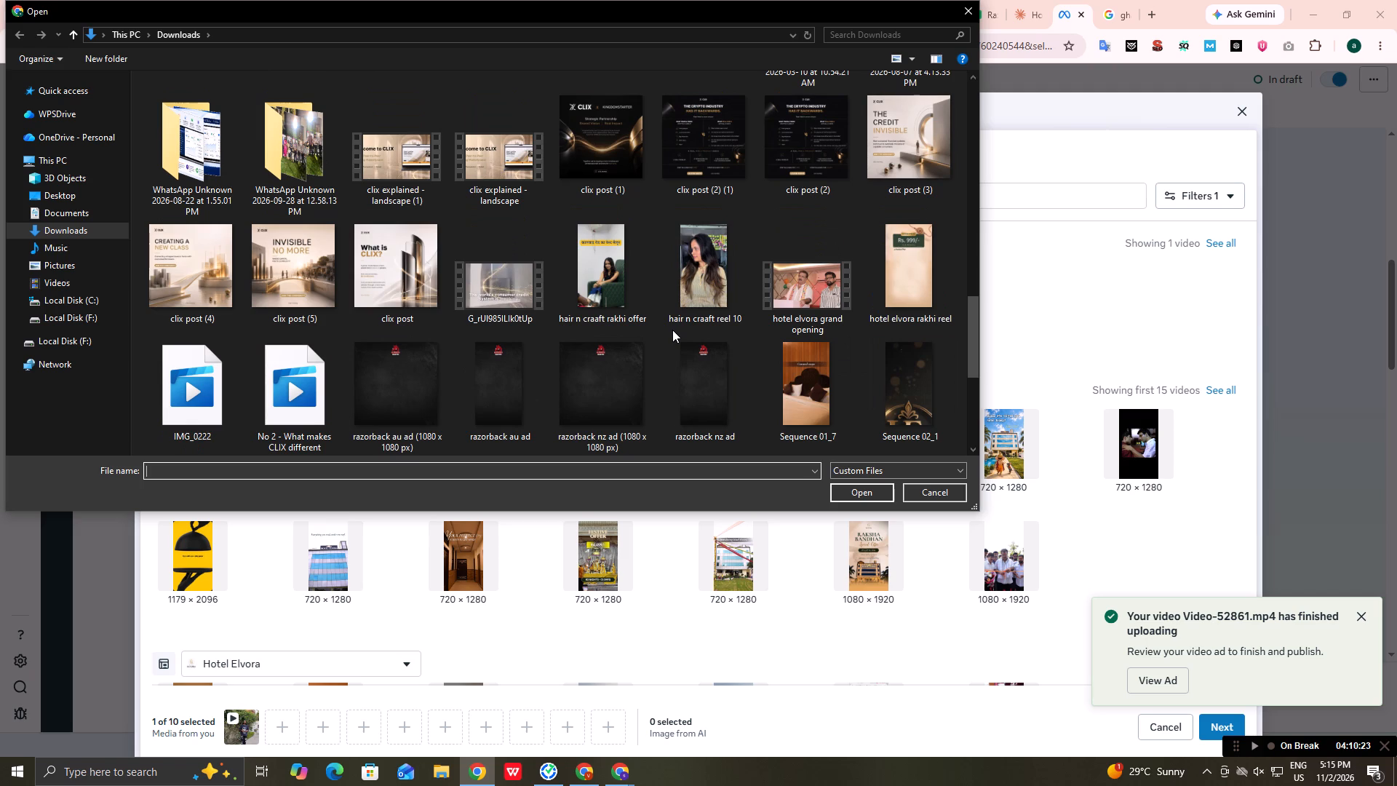
scroll(672, 330, "up", 2)
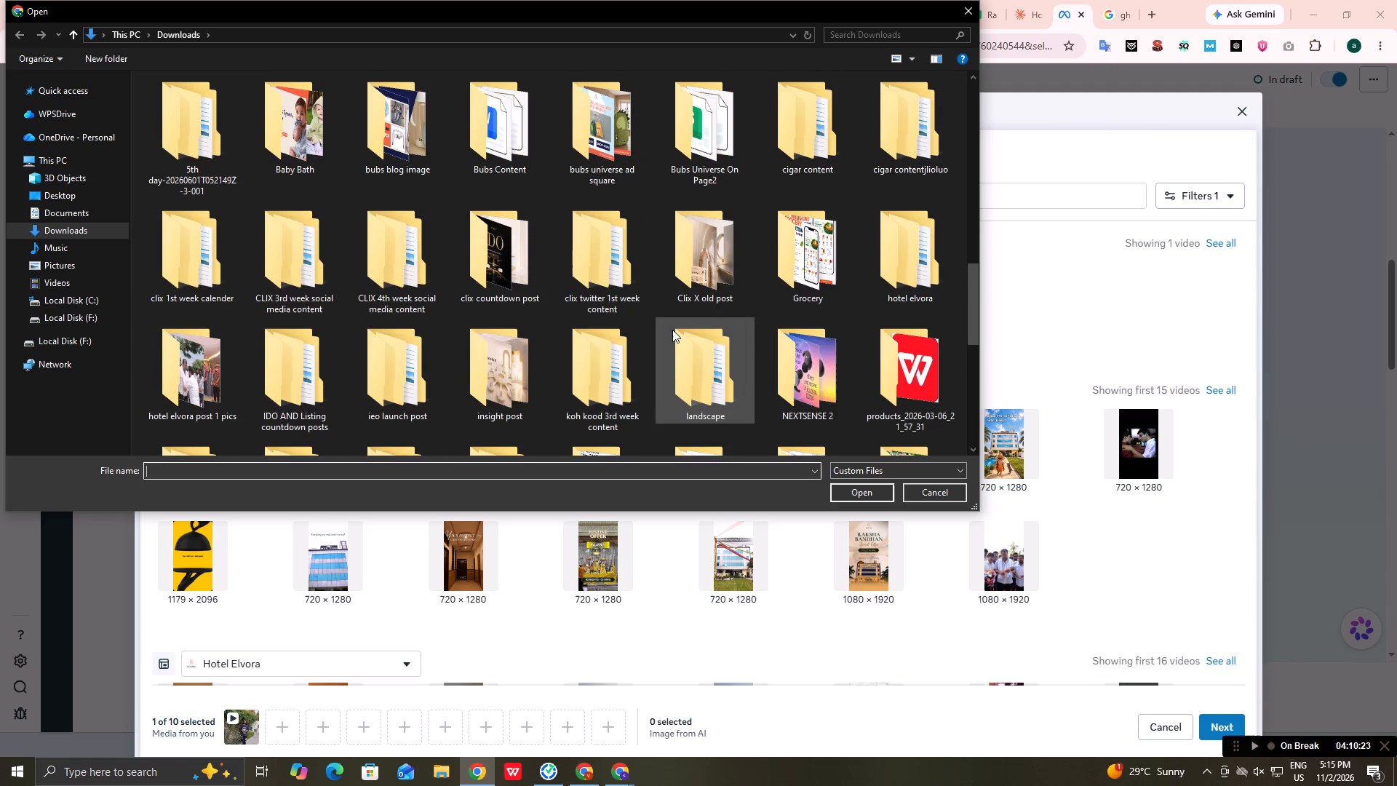
scroll(672, 330, "up", 4)
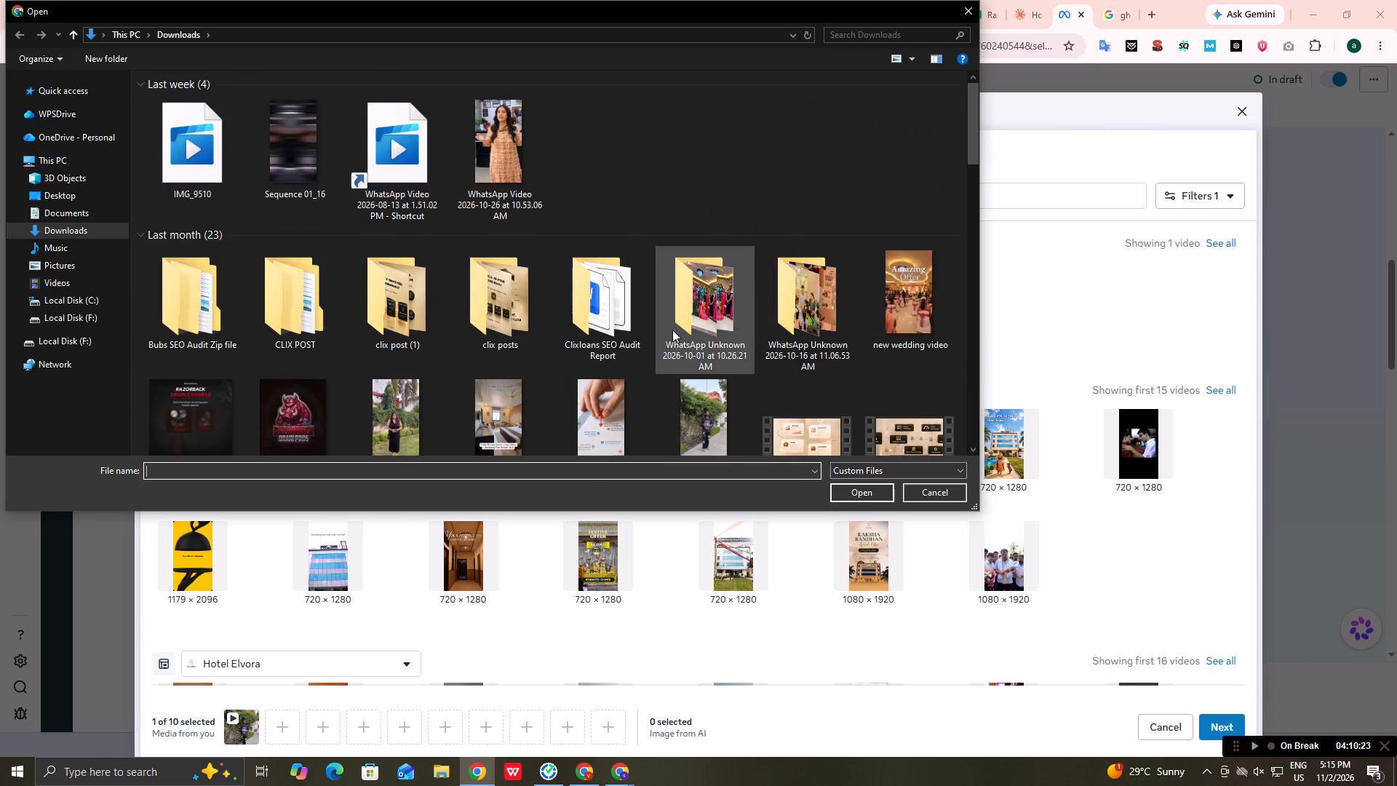
left_click(404, 416)
left_click(862, 495)
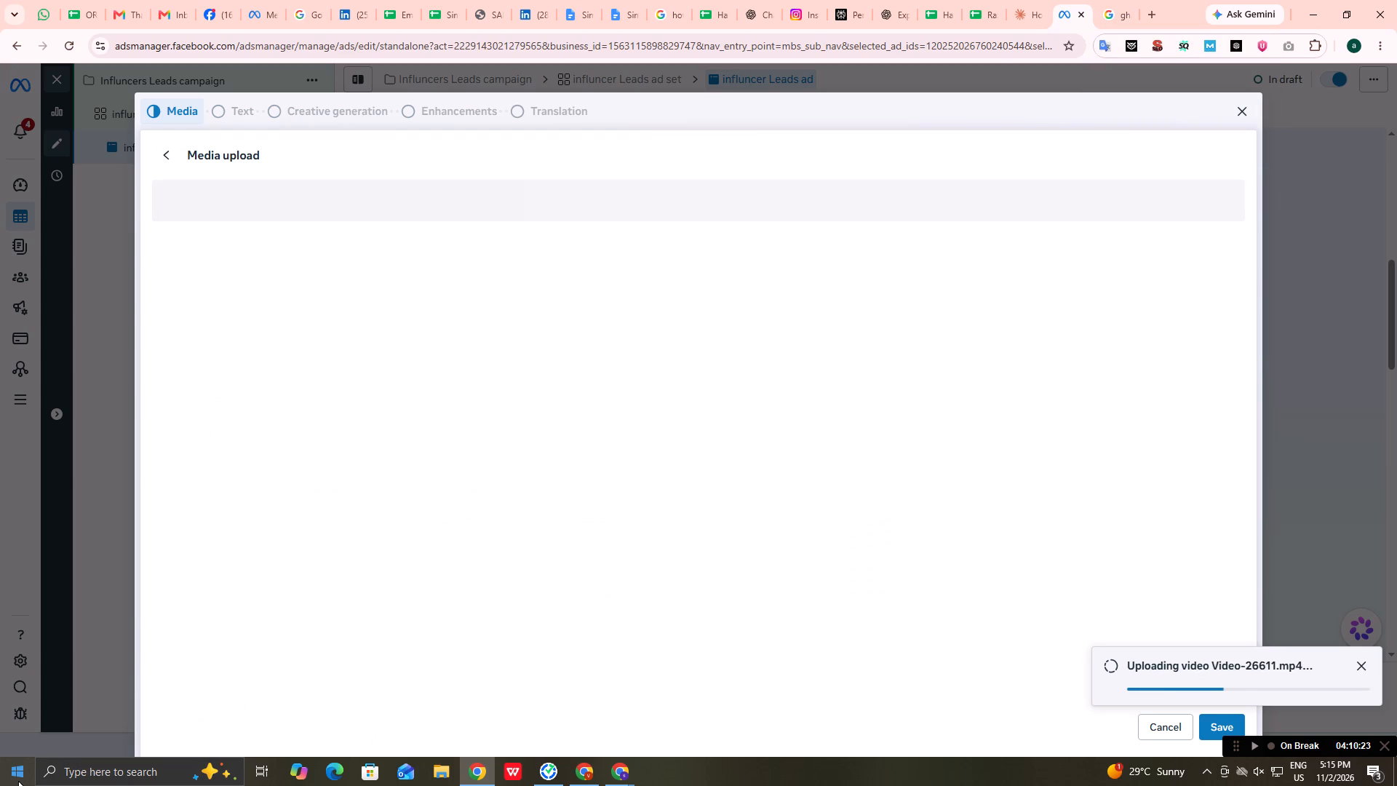
left_click(71, 780)
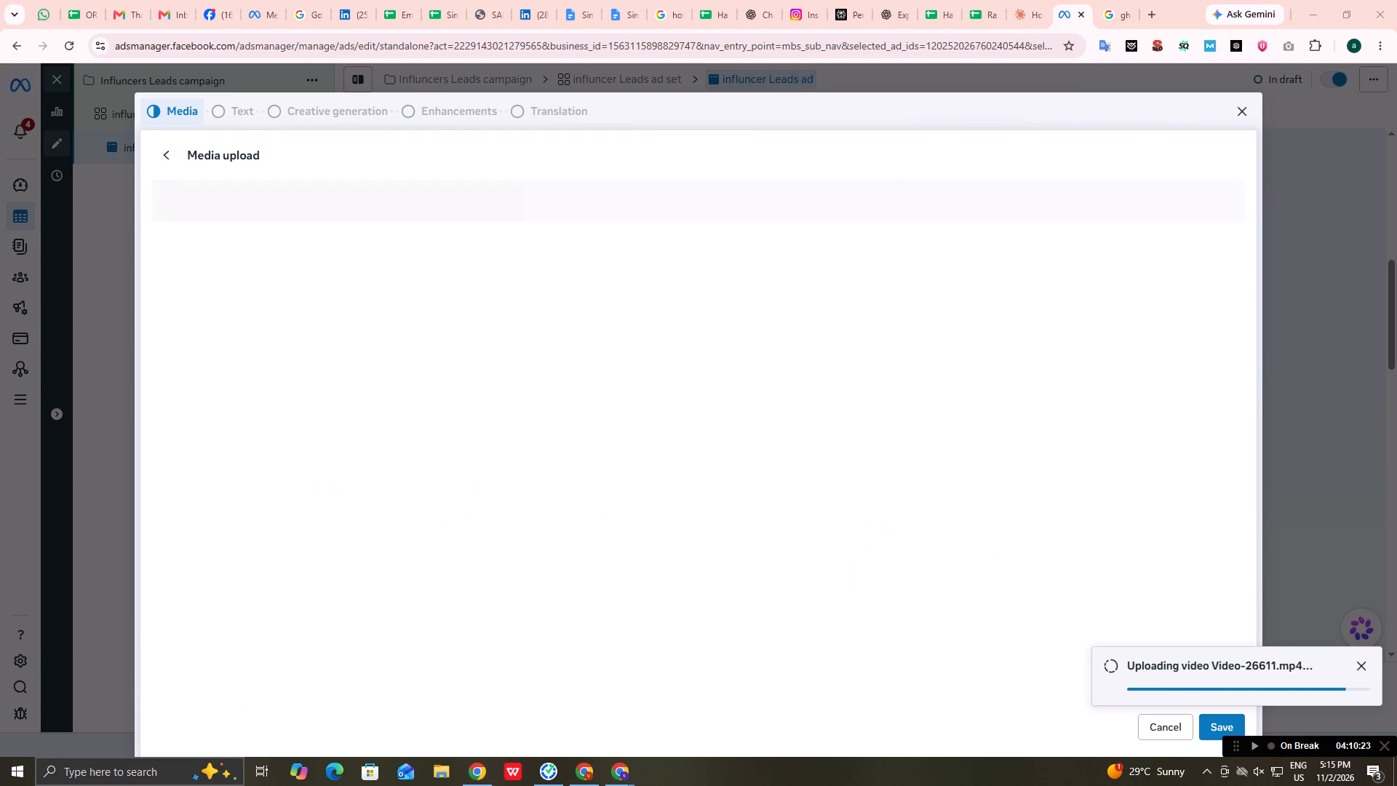